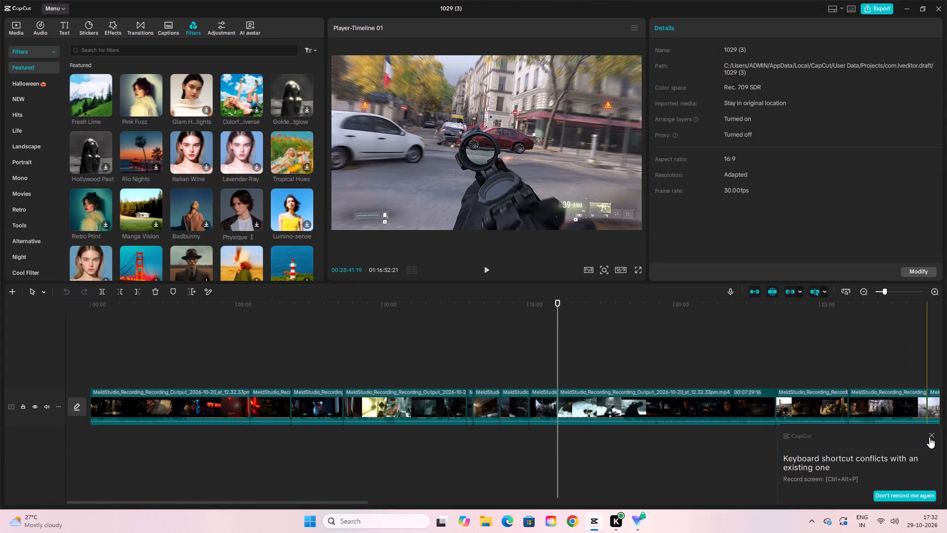
# Dismiss the shortcut-conflict notice and search the transitions library for "black fade".
pyautogui.click(929, 437)
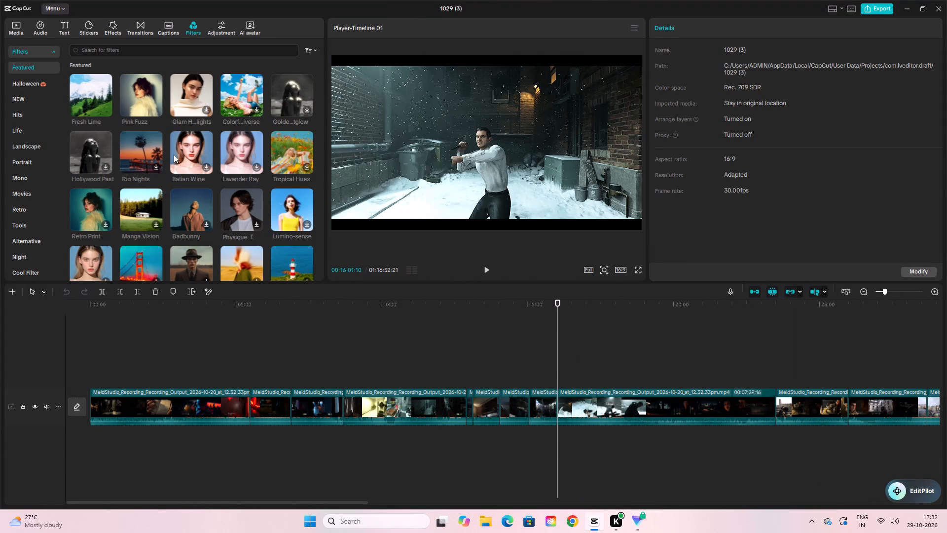
pyautogui.click(139, 29)
pyautogui.click(225, 124)
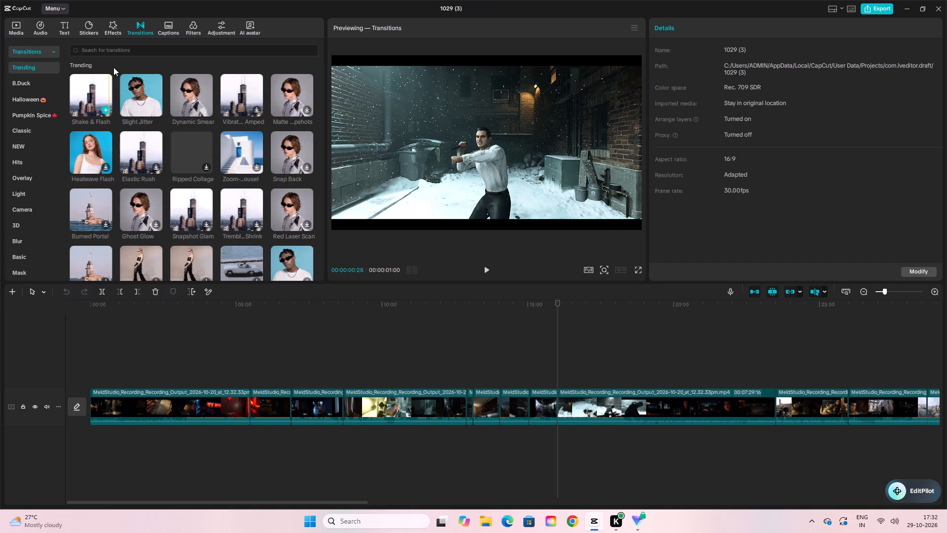
pyautogui.click(112, 49)
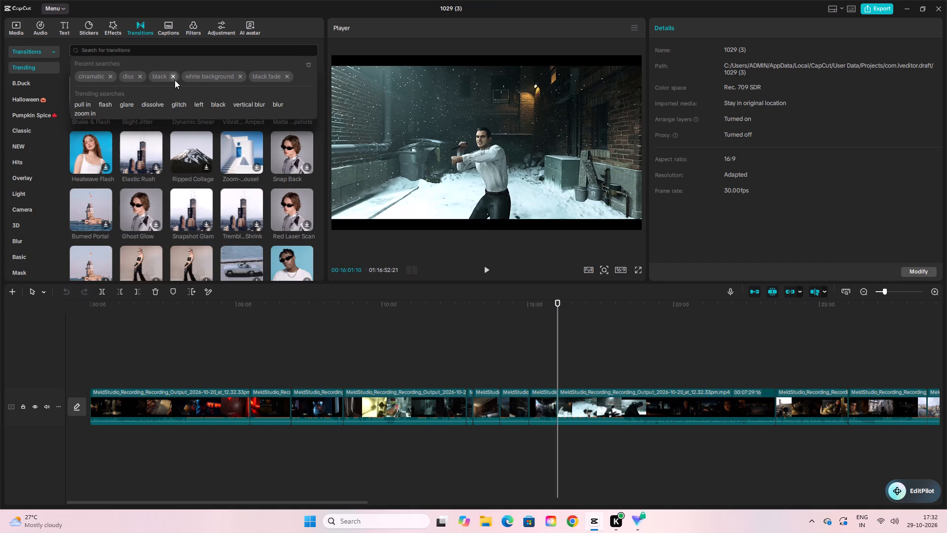
pyautogui.click(266, 76)
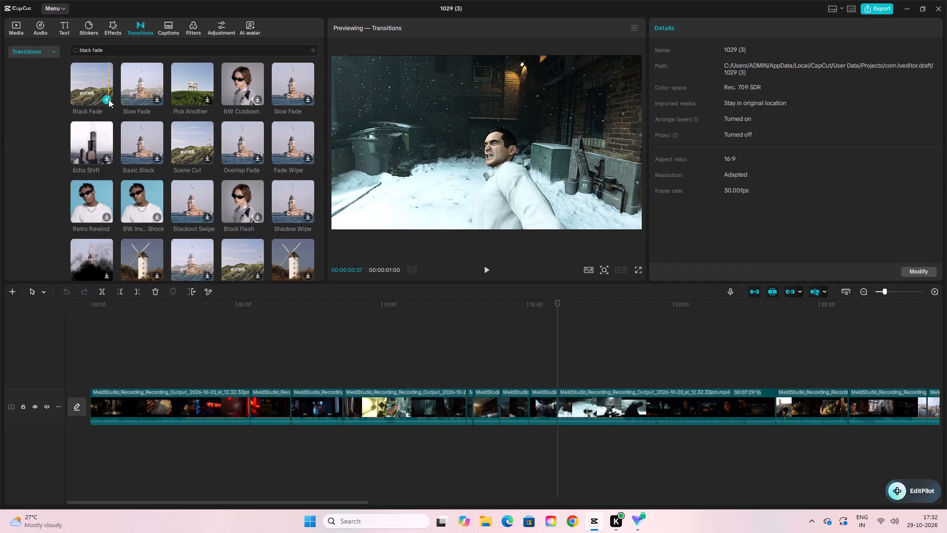
# Add the Black Fade transition at the clip cut near 00:23:30 and play it back from just before the cut.
pyautogui.moveTo(556, 303); pyautogui.dragTo(530, 317)
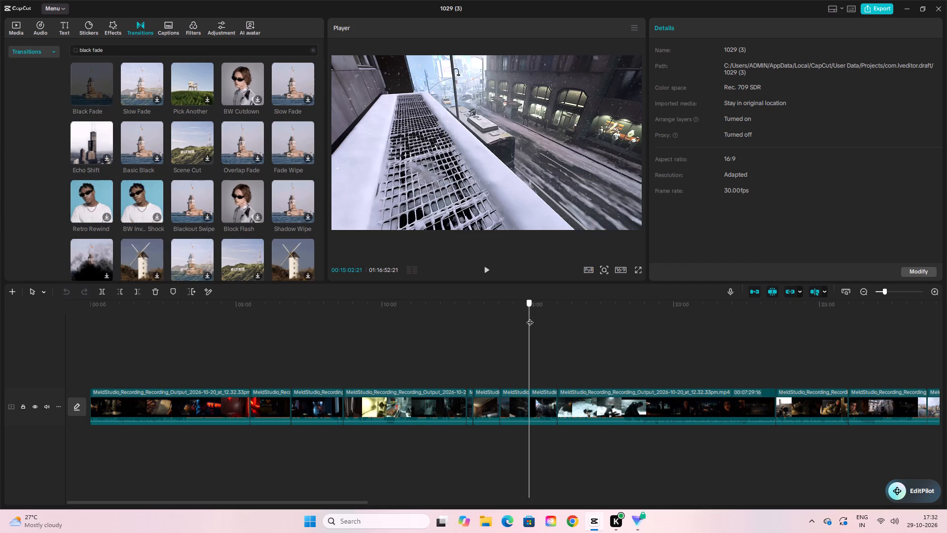
pyautogui.moveTo(530, 317); pyautogui.dragTo(675, 337)
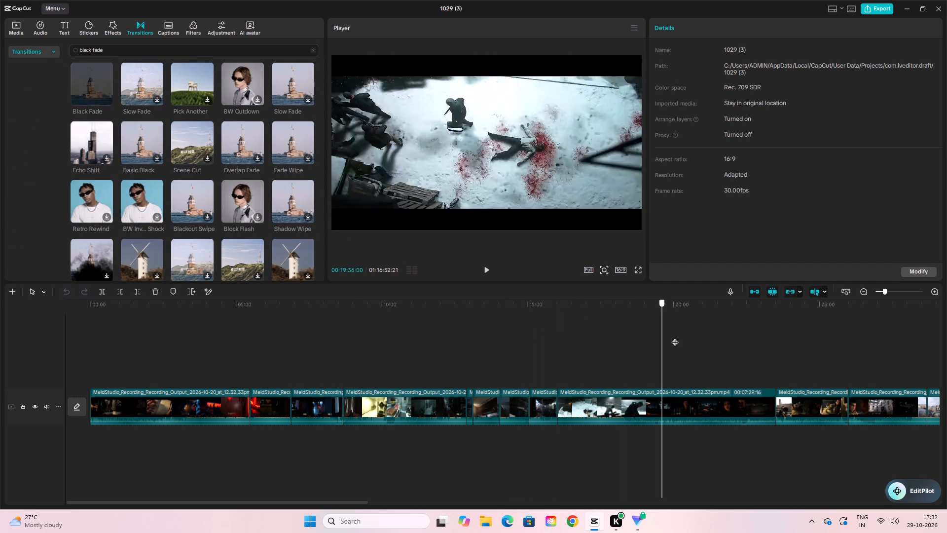
pyautogui.moveTo(675, 337); pyautogui.dragTo(776, 345)
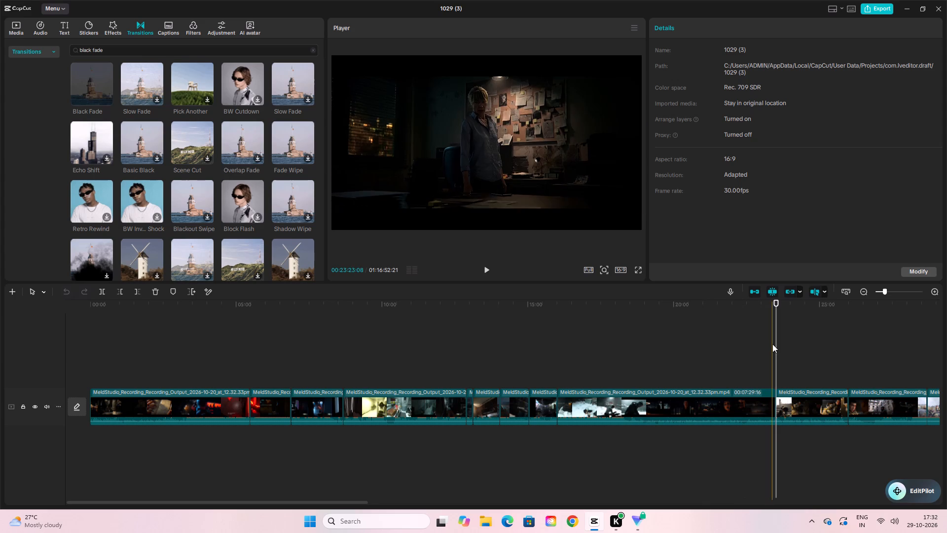
pyautogui.moveTo(775, 308); pyautogui.dragTo(774, 314)
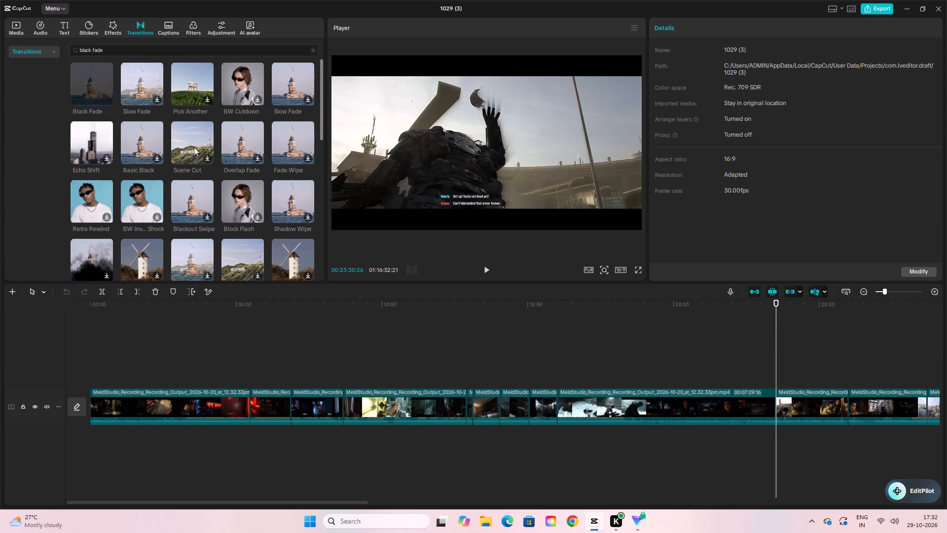
pyautogui.click(108, 99)
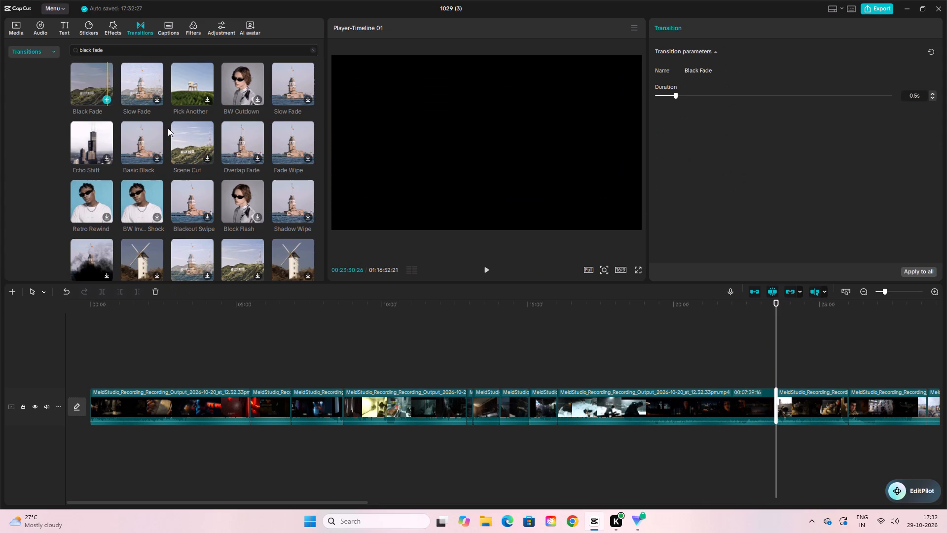
pyautogui.moveTo(777, 304); pyautogui.dragTo(772, 309)
pyautogui.click(485, 270)
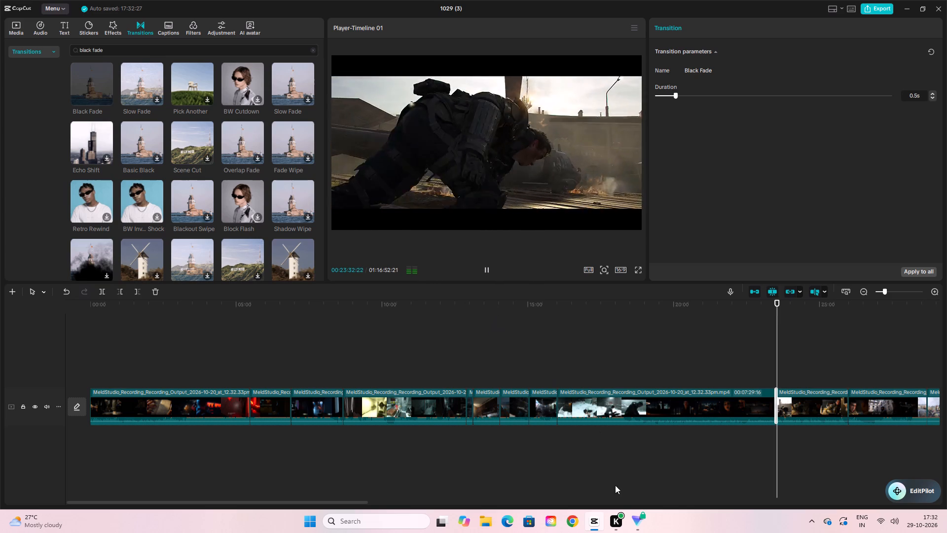
# Check the following clip cuts and add the Black Fade transition at the cut near 00:35:12.
pyautogui.moveTo(361, 503); pyautogui.dragTo(378, 506)
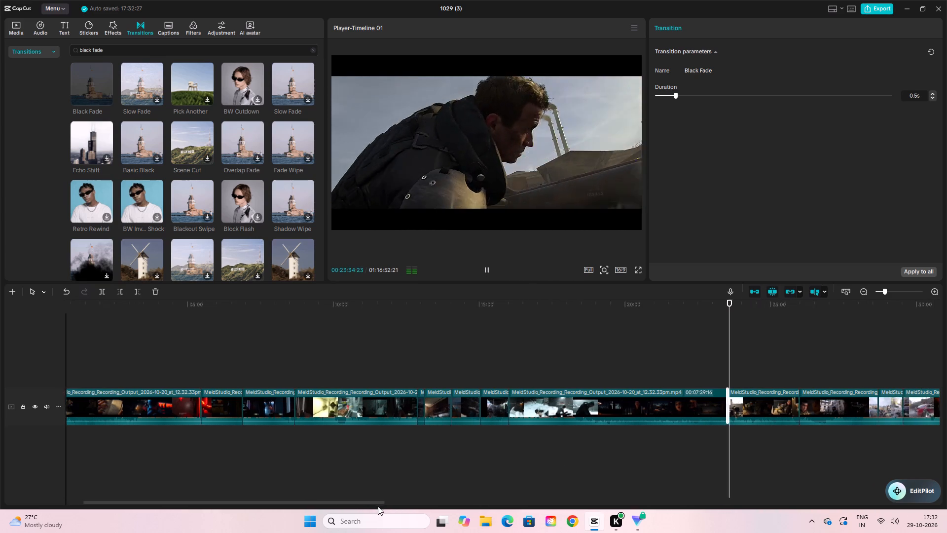
pyautogui.moveTo(378, 506); pyautogui.dragTo(513, 513)
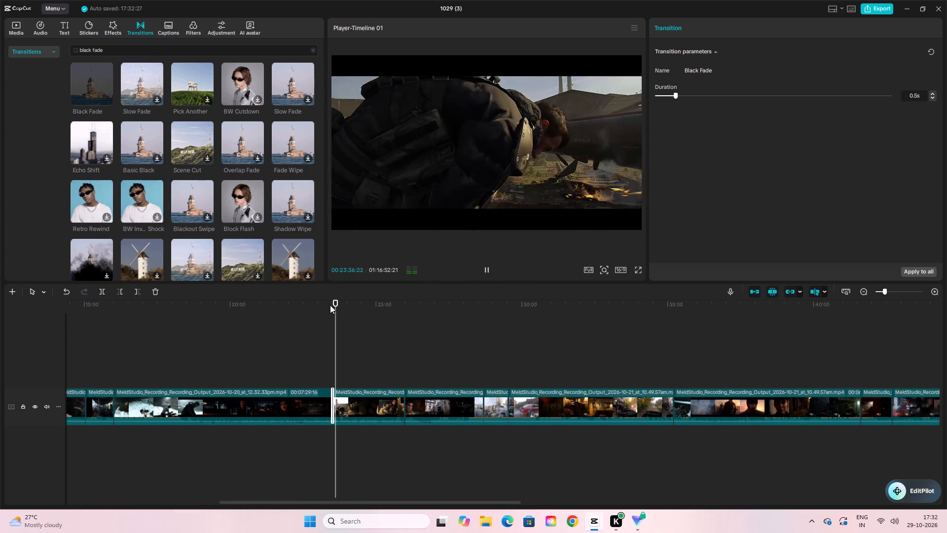
pyautogui.moveTo(335, 305); pyautogui.dragTo(407, 334)
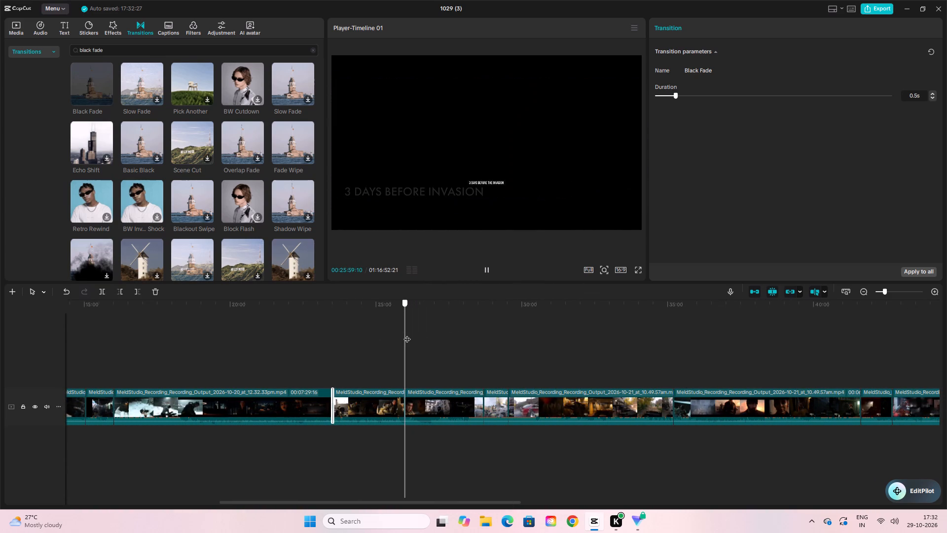
pyautogui.moveTo(407, 334); pyautogui.dragTo(436, 342)
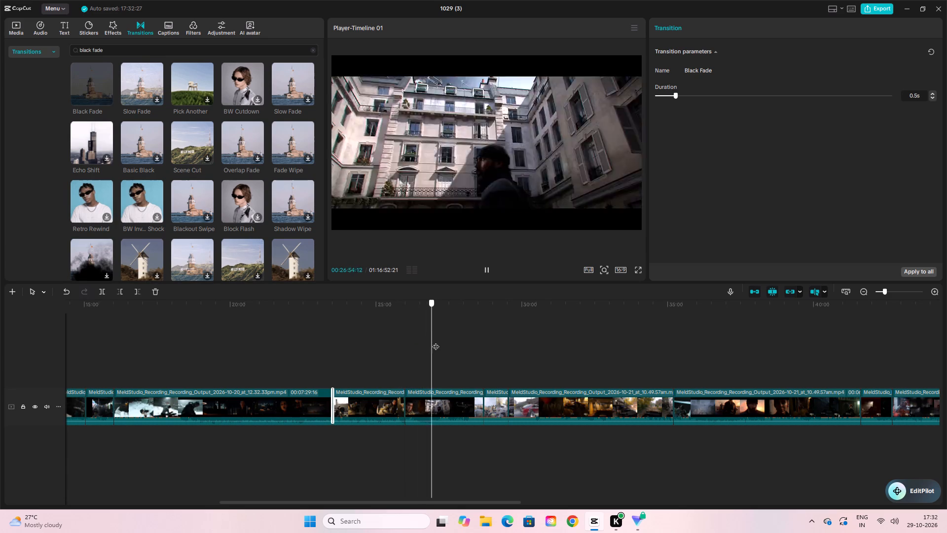
pyautogui.moveTo(436, 342); pyautogui.dragTo(480, 349)
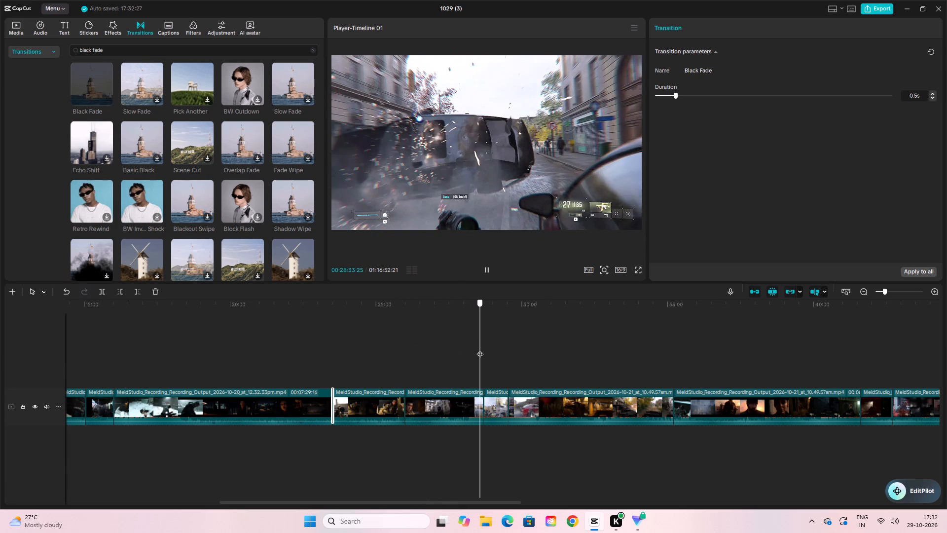
pyautogui.moveTo(480, 349); pyautogui.dragTo(507, 355)
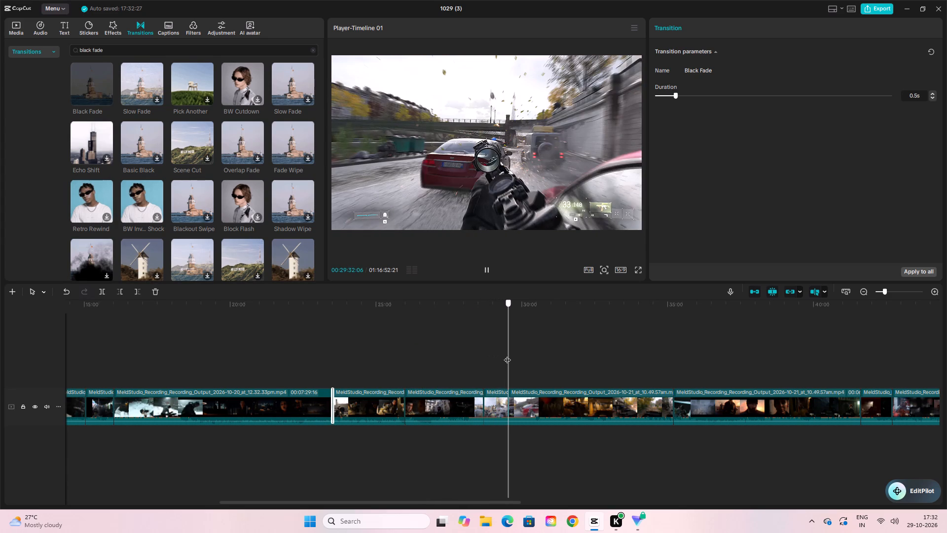
pyautogui.moveTo(507, 355); pyautogui.dragTo(689, 366)
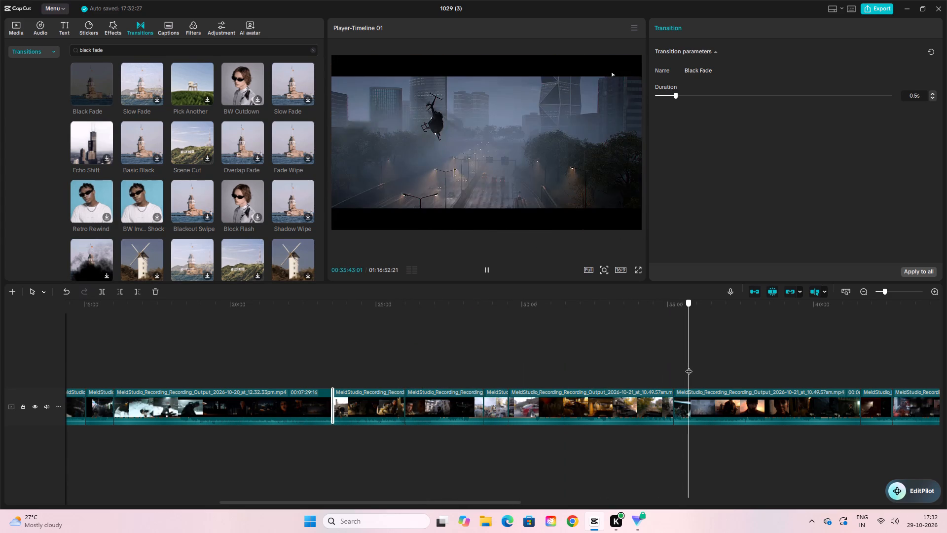
pyautogui.moveTo(689, 366); pyautogui.dragTo(669, 372)
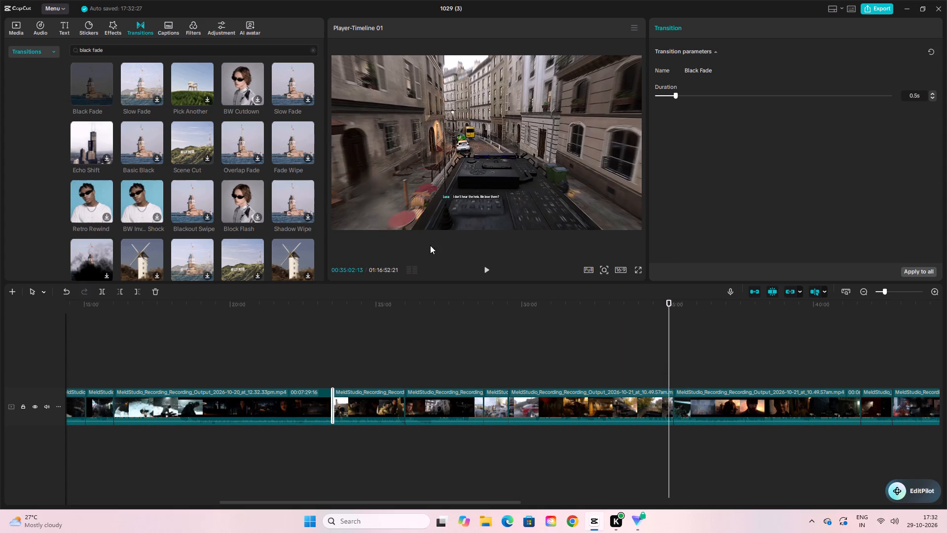
pyautogui.moveTo(666, 302); pyautogui.dragTo(673, 306)
pyautogui.click(106, 98)
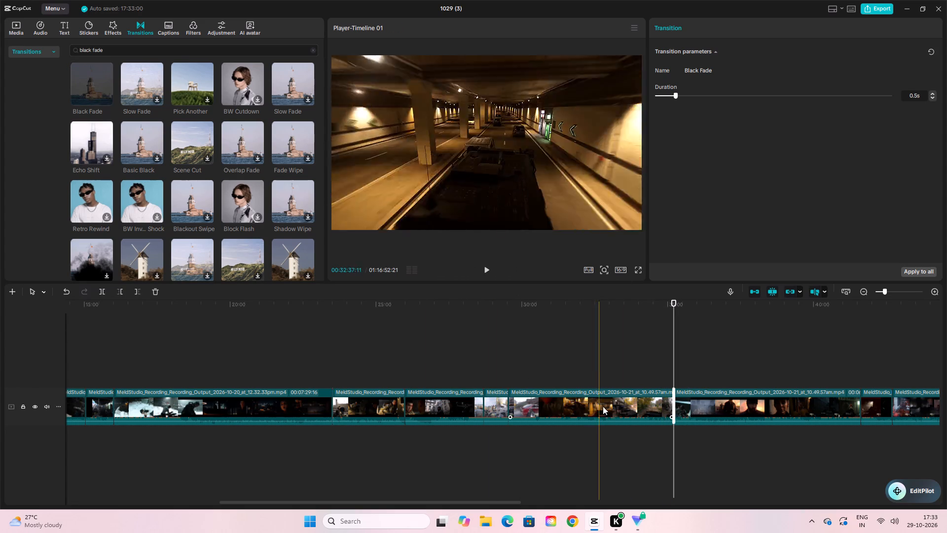
# Check the clip cuts after 00:35:12 and add the Black Fade transition at the cut near 00:50:41.
pyautogui.moveTo(508, 500); pyautogui.dragTo(623, 507)
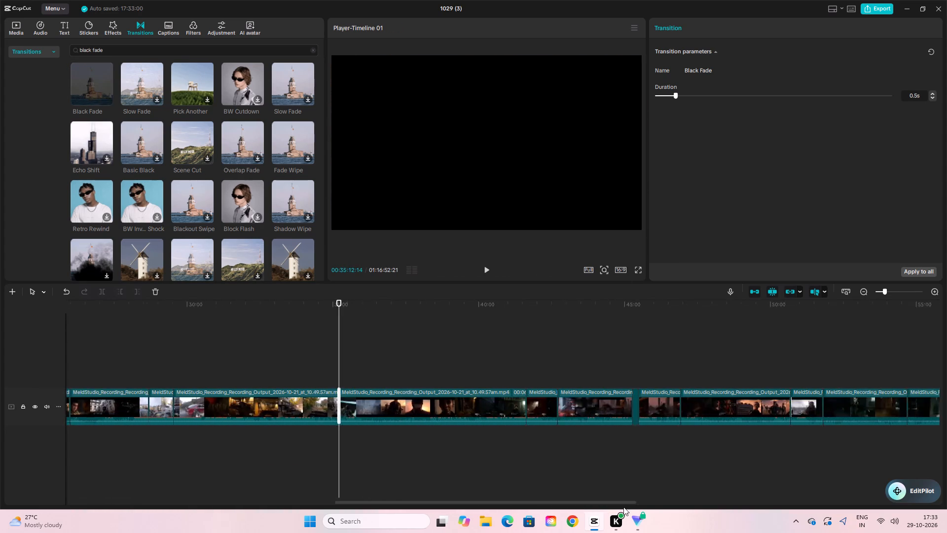
pyautogui.moveTo(623, 507); pyautogui.dragTo(668, 511)
pyautogui.moveTo(207, 300); pyautogui.dragTo(223, 310)
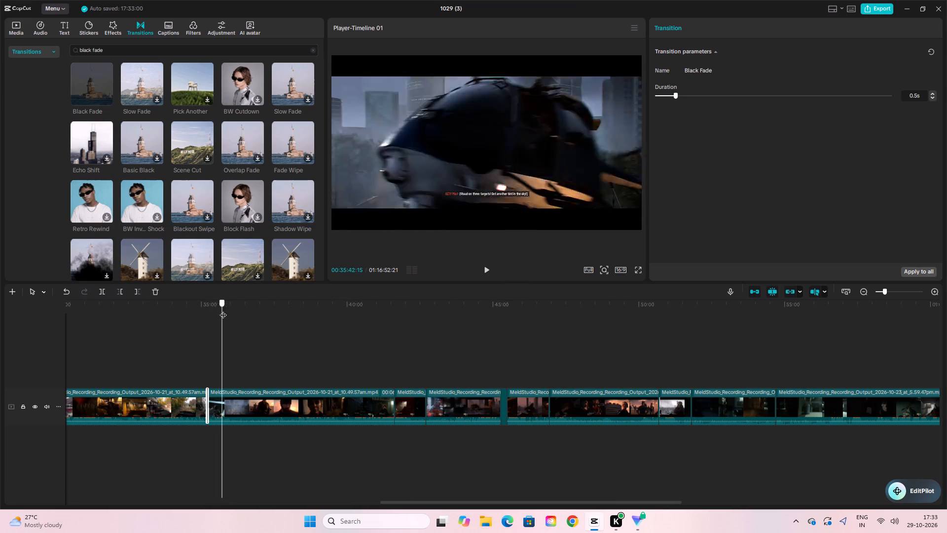
pyautogui.moveTo(223, 310); pyautogui.dragTo(365, 363)
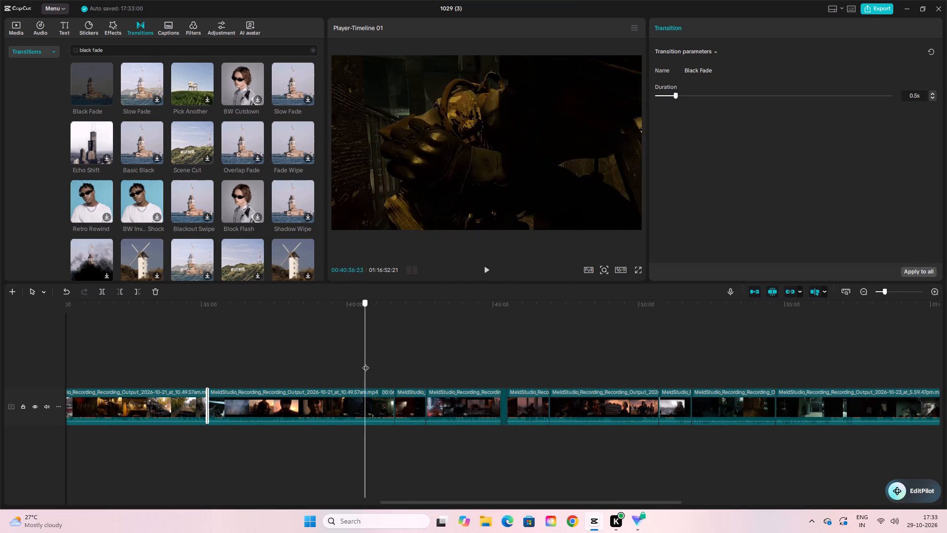
pyautogui.moveTo(365, 363); pyautogui.dragTo(393, 372)
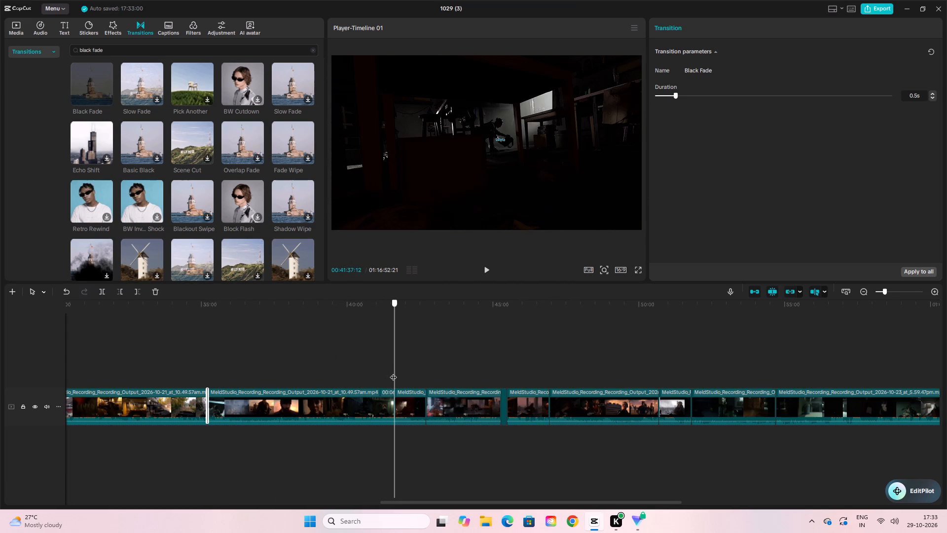
pyautogui.moveTo(393, 372); pyautogui.dragTo(441, 376)
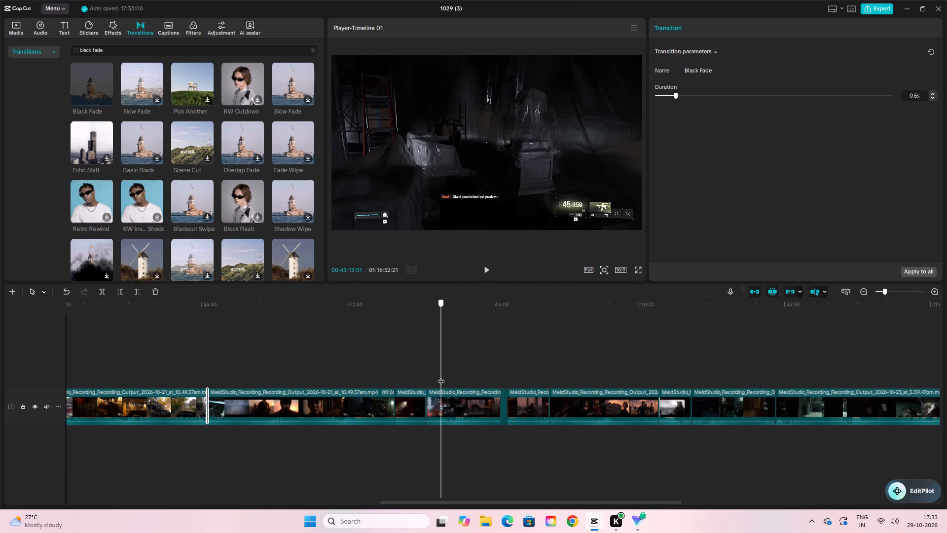
pyautogui.moveTo(441, 376); pyautogui.dragTo(467, 381)
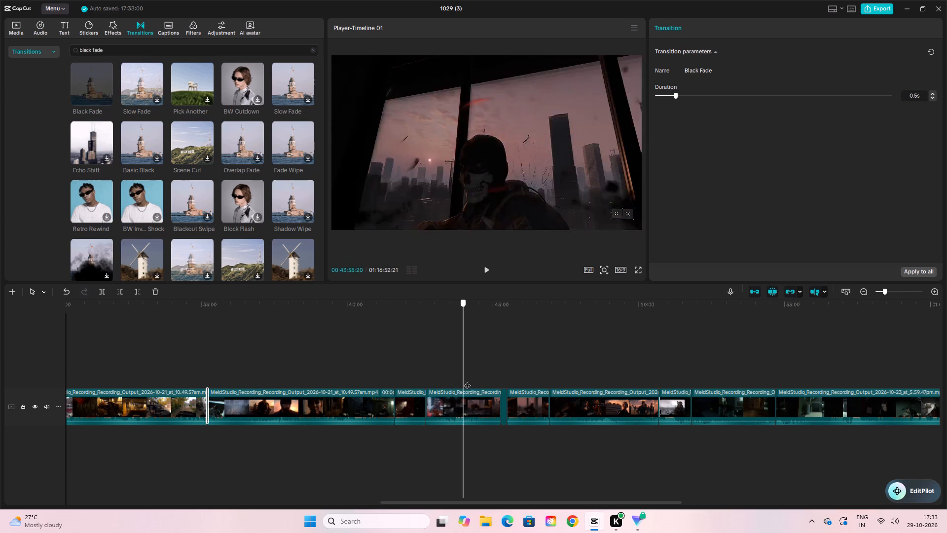
pyautogui.moveTo(467, 381); pyautogui.dragTo(510, 384)
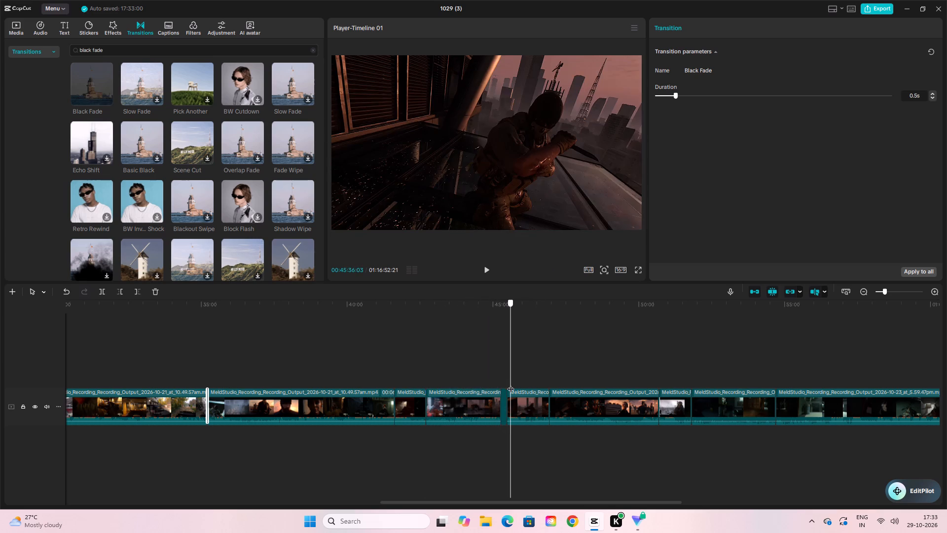
pyautogui.moveTo(510, 384); pyautogui.dragTo(551, 384)
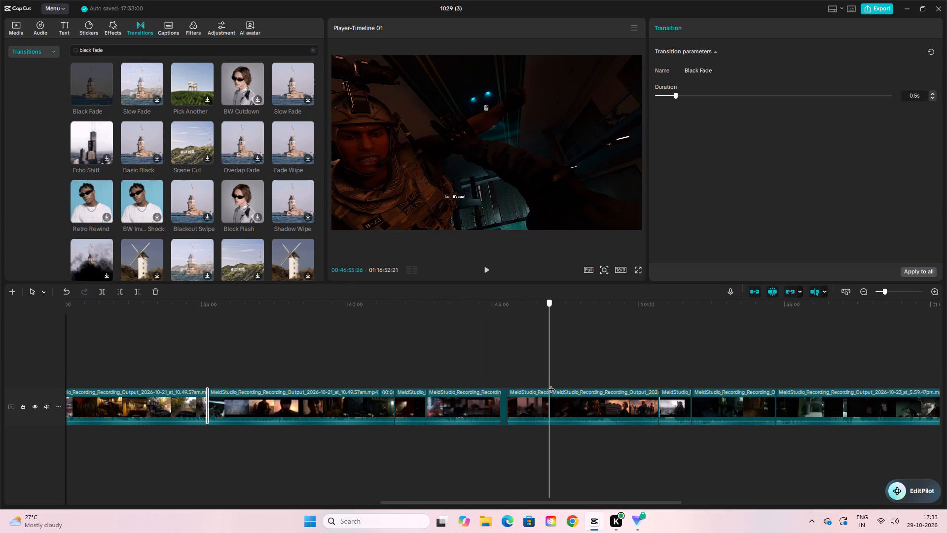
pyautogui.moveTo(551, 384); pyautogui.dragTo(661, 389)
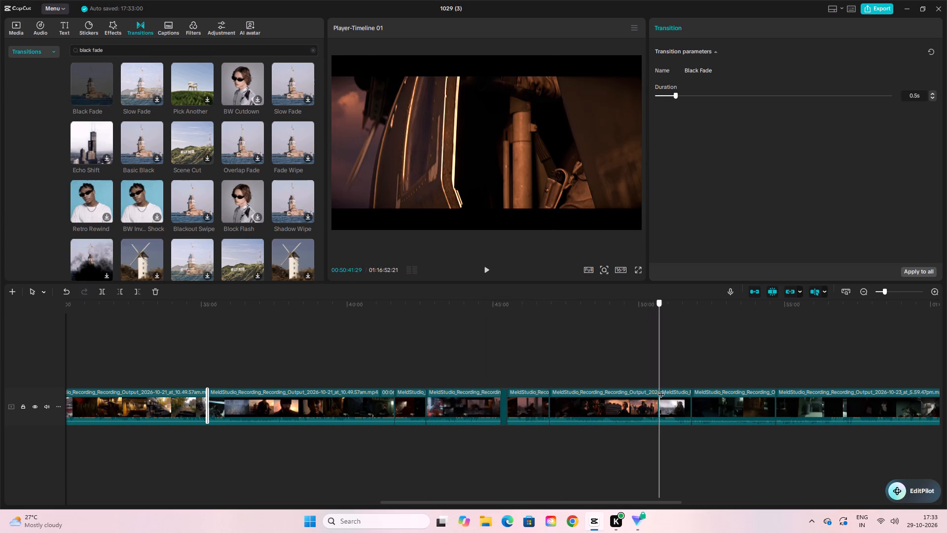
pyautogui.moveTo(661, 389); pyautogui.dragTo(657, 392)
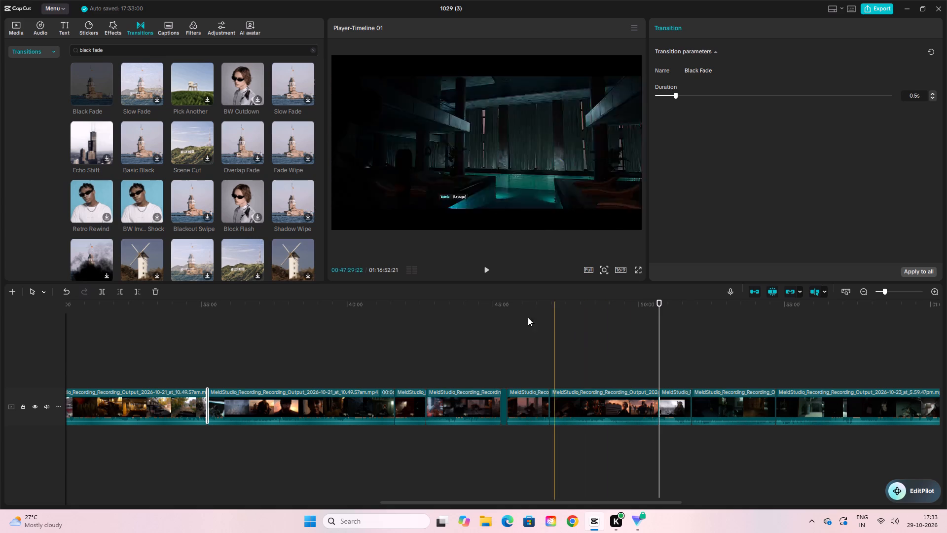
pyautogui.click(107, 98)
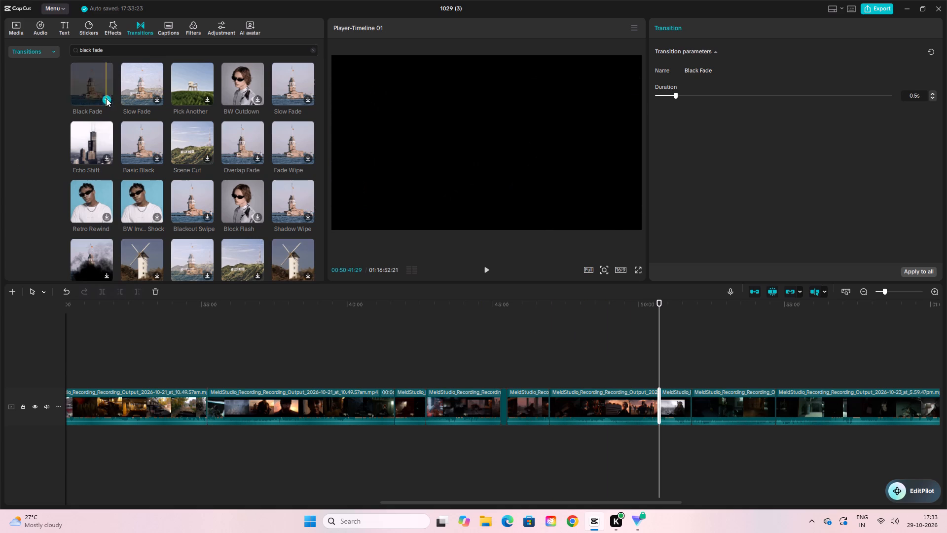
# Check the remaining clip cuts after 00:50:41 towards the end of the timeline.
pyautogui.moveTo(656, 303); pyautogui.dragTo(660, 307)
pyautogui.moveTo(660, 307); pyautogui.dragTo(690, 322)
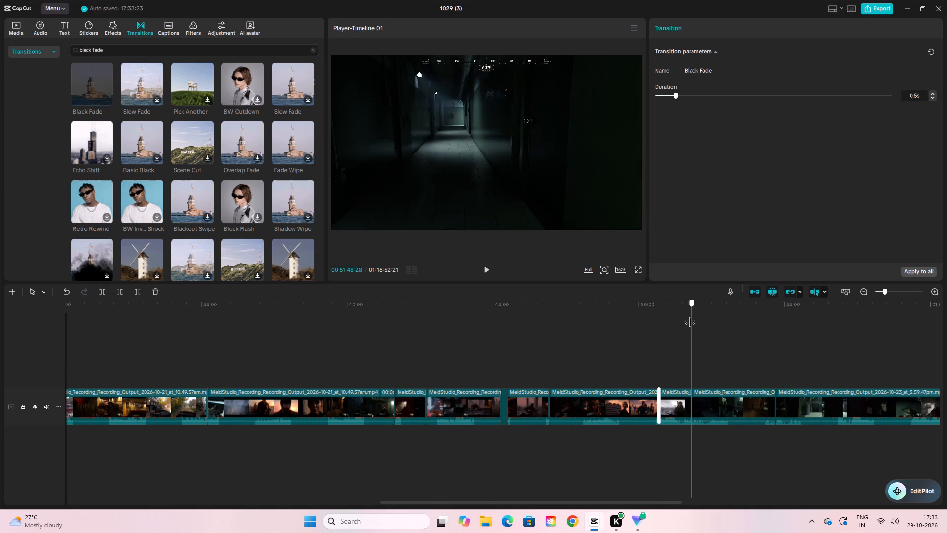
pyautogui.moveTo(690, 322); pyautogui.dragTo(777, 350)
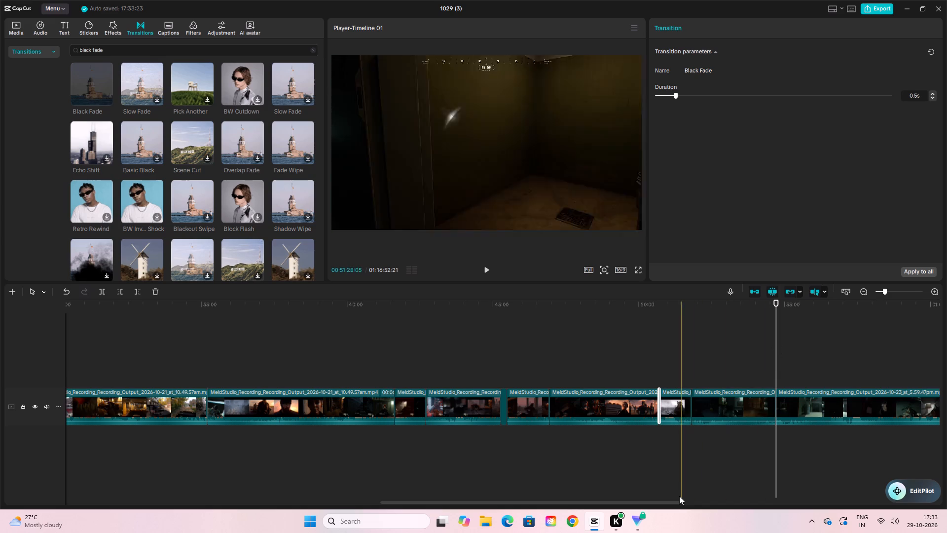
pyautogui.moveTo(673, 502); pyautogui.dragTo(847, 512)
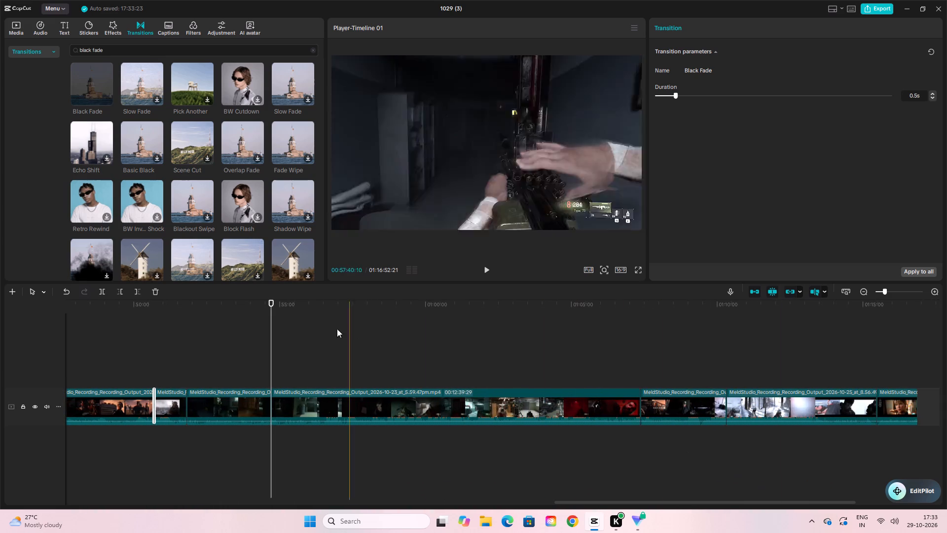
pyautogui.click(270, 301)
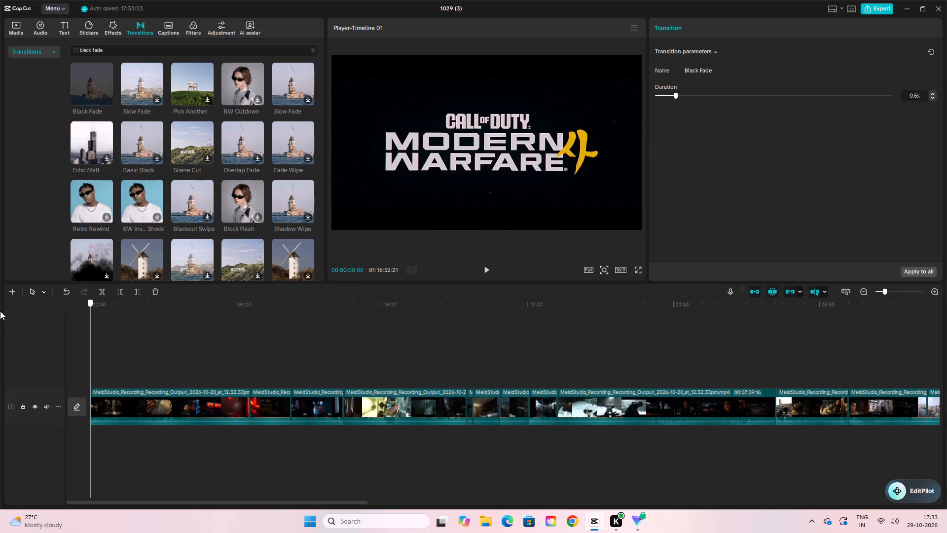
# Search the filters library for "warm vivid".
pyautogui.click(868, 291)
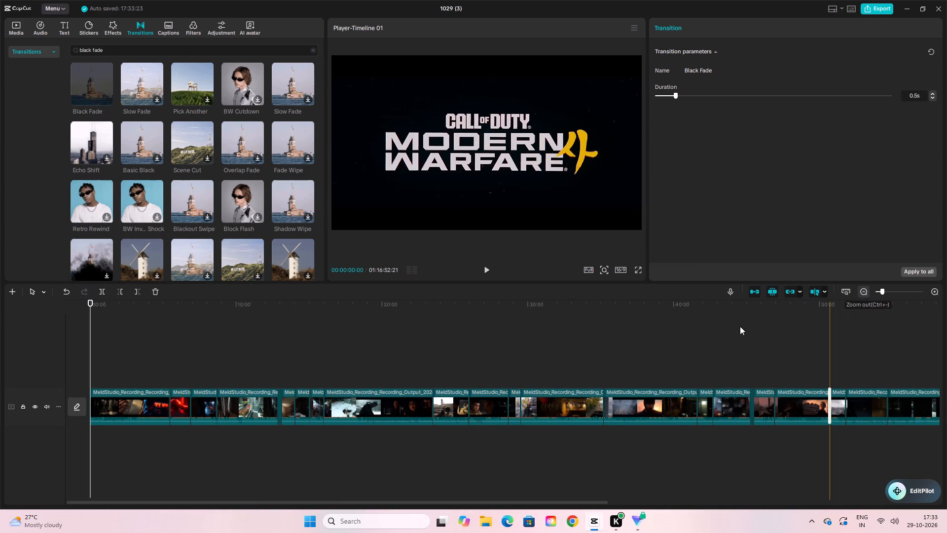
pyautogui.click(194, 23)
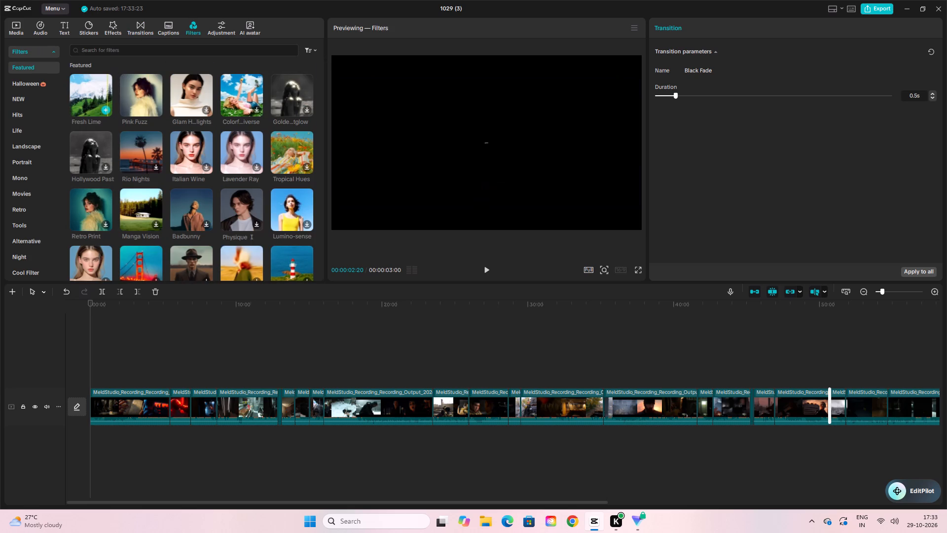
pyautogui.click(118, 47)
pyautogui.write('war')
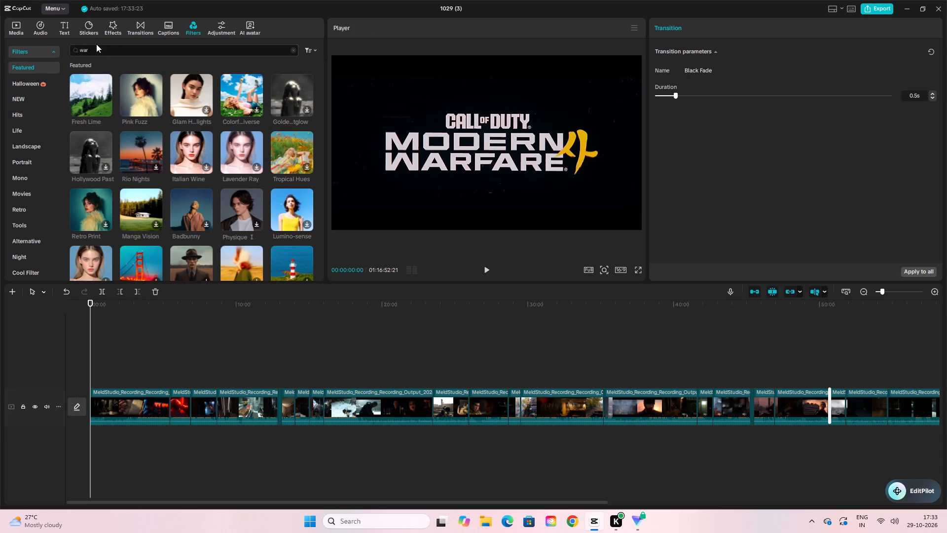
pyautogui.press('m')
pyautogui.press('v')
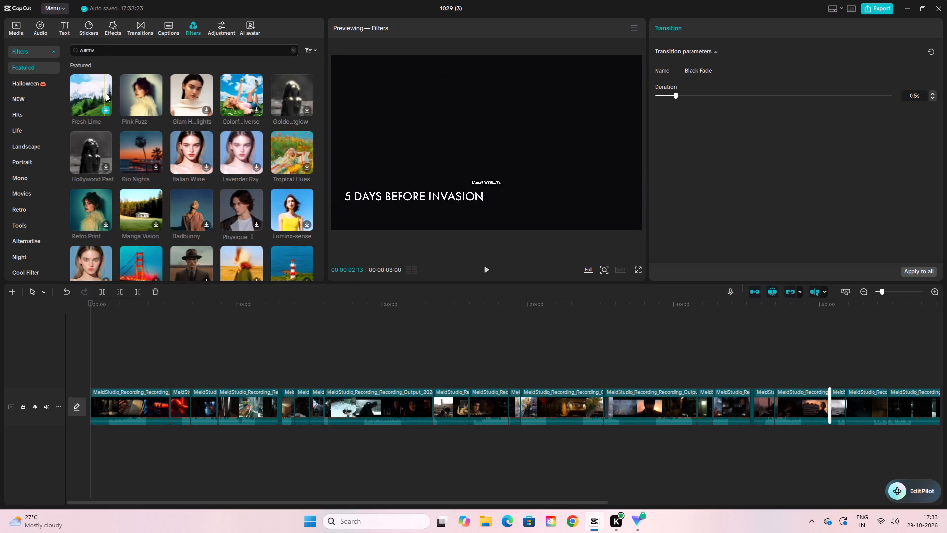
pyautogui.press('BackSpace')
pyautogui.press('space')
pyautogui.write('vi')
pyautogui.write('vi')
pyautogui.press('d')
pyautogui.press('Return')
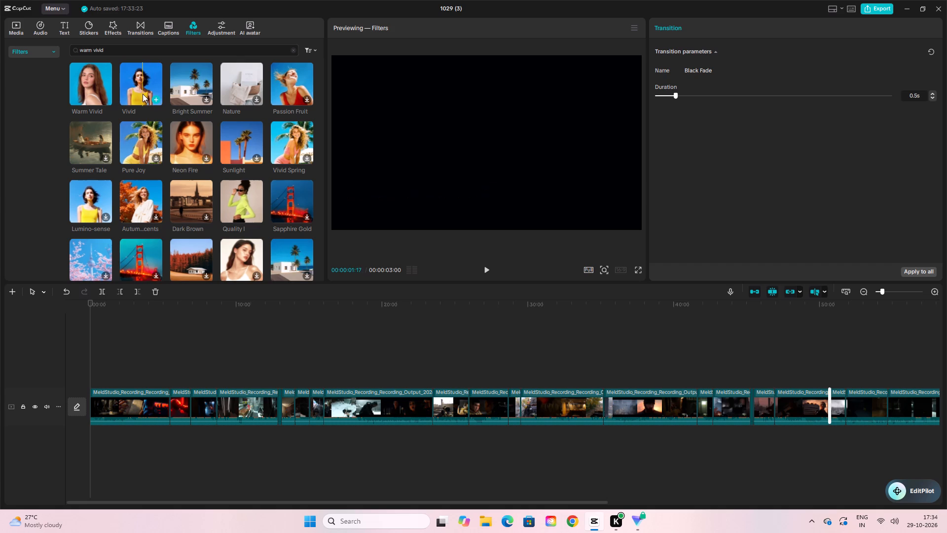
# Add the Warm Vivid filter at the start of the timeline and extend it to the end of the last clip.
pyautogui.moveTo(92, 300); pyautogui.dragTo(120, 308)
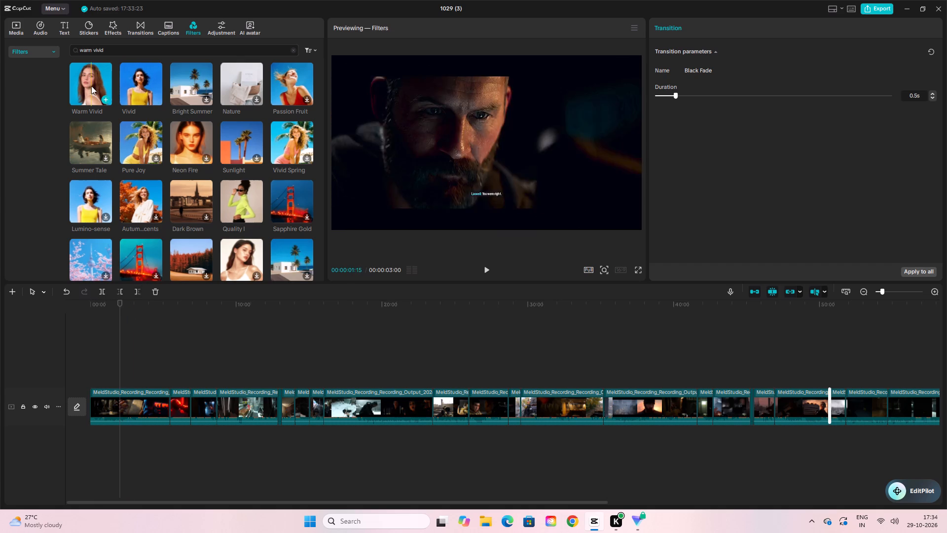
pyautogui.moveTo(121, 304); pyautogui.dragTo(82, 311)
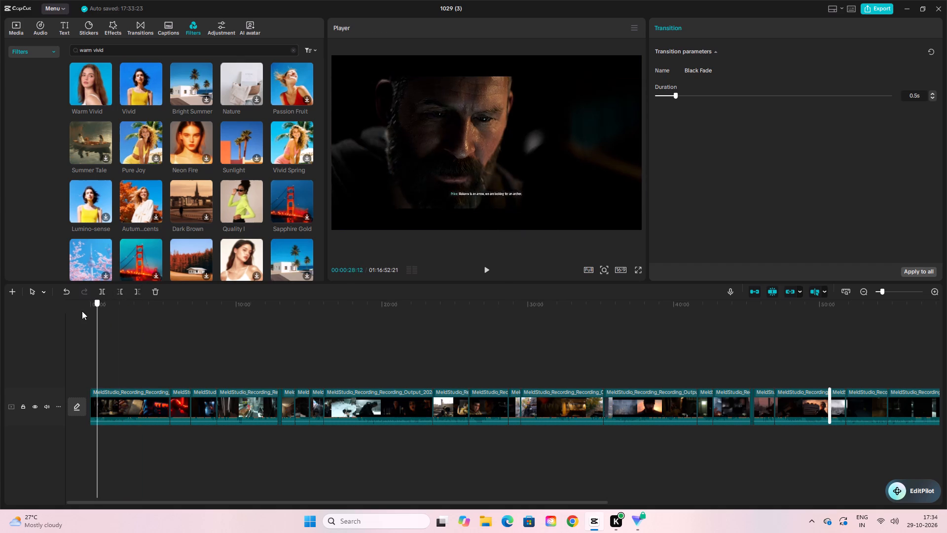
pyautogui.moveTo(82, 311); pyautogui.dragTo(81, 308)
pyautogui.click(107, 99)
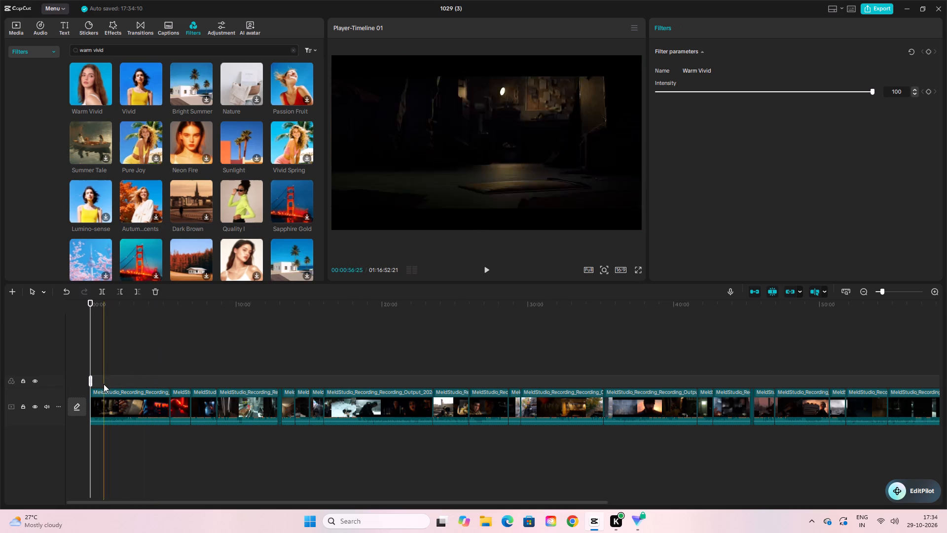
pyautogui.moveTo(92, 382); pyautogui.dragTo(946, 382)
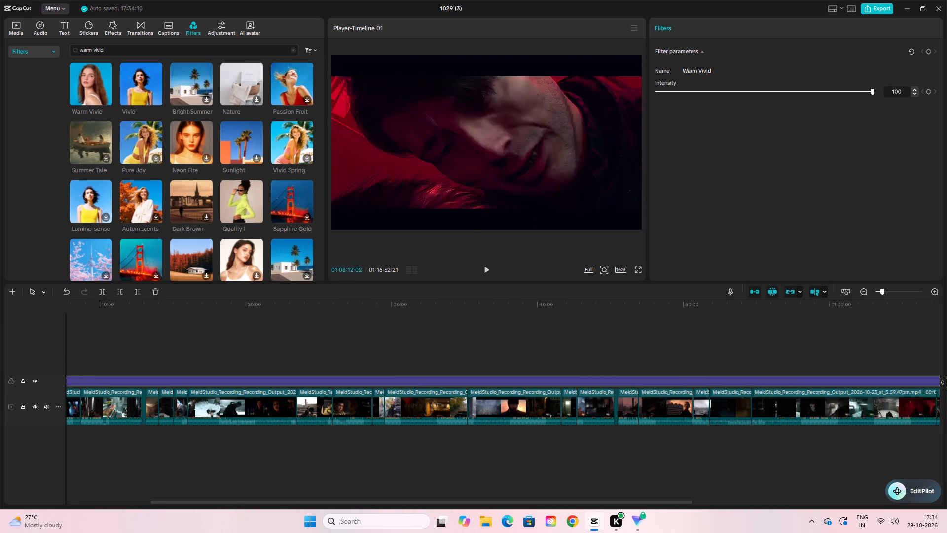
pyautogui.moveTo(946, 382); pyautogui.dragTo(686, 390)
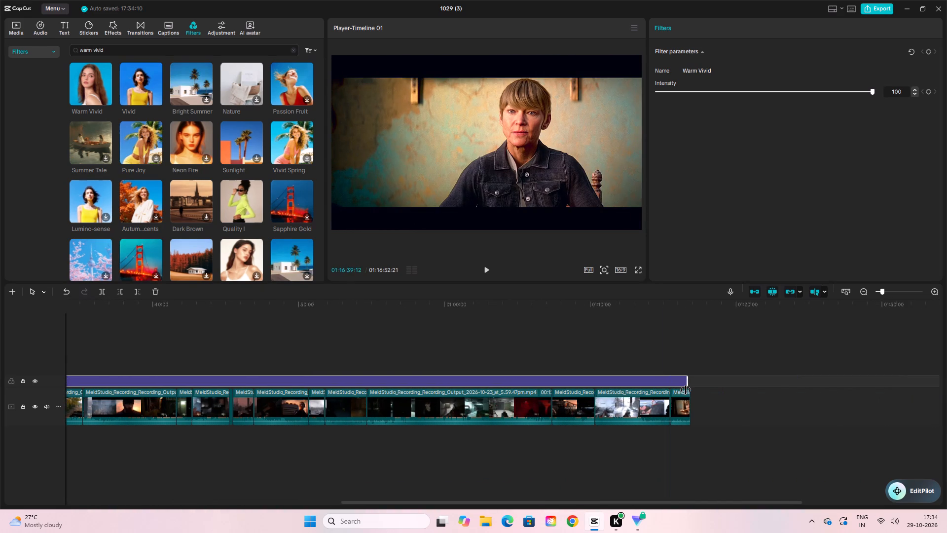
pyautogui.moveTo(686, 390); pyautogui.dragTo(686, 388)
# Set the Warm Vivid filter's intensity to 80.
pyautogui.moveTo(870, 92); pyautogui.dragTo(863, 93)
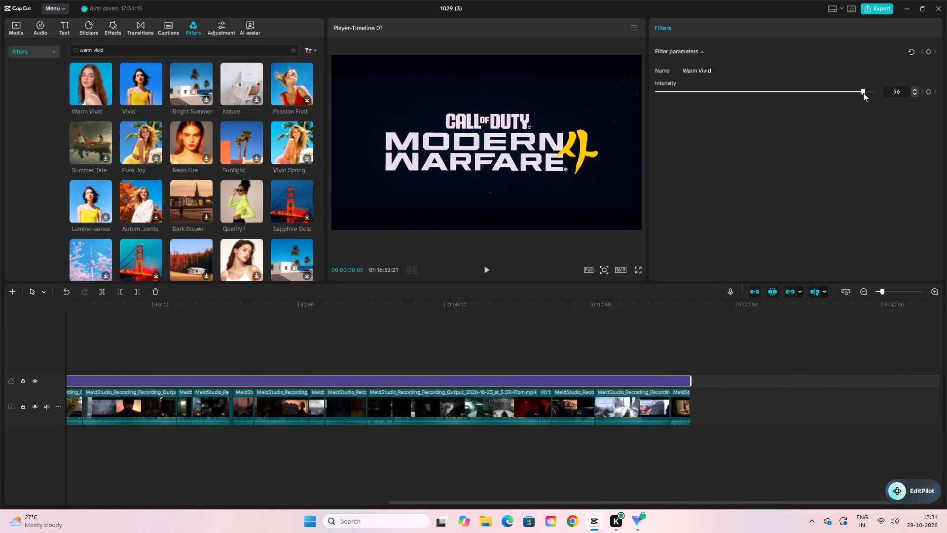
pyautogui.moveTo(863, 93); pyautogui.dragTo(849, 99)
pyautogui.moveTo(850, 92); pyautogui.dragTo(832, 104)
# Replace the filter search term with "clear" and run the search.
pyautogui.click(154, 51)
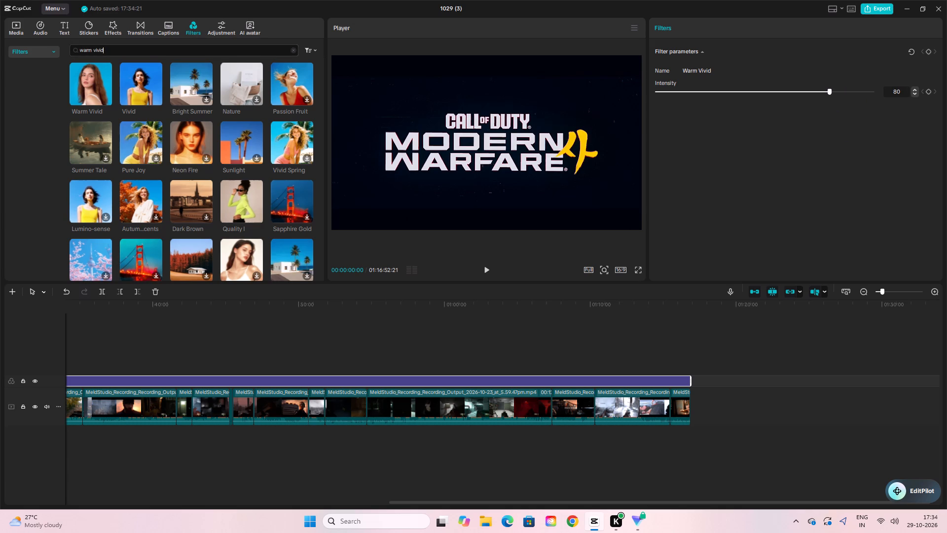
pyautogui.press('BackSpace')
pyautogui.press('BackSpace')
pyautogui.press('BackSpace')
pyautogui.press('BackSpace')
pyautogui.press('BackSpace')
pyautogui.press('BackSpace')
pyautogui.press('BackSpace')
pyautogui.press('BackSpace')
pyautogui.press('BackSpace')
pyautogui.press('BackSpace')
pyautogui.press('BackSpace')
pyautogui.press('BackSpace')
pyautogui.press('BackSpace')
pyautogui.press('BackSpace')
pyautogui.press('BackSpace')
pyautogui.press('BackSpace')
pyautogui.press('BackSpace')
pyautogui.press('BackSpace')
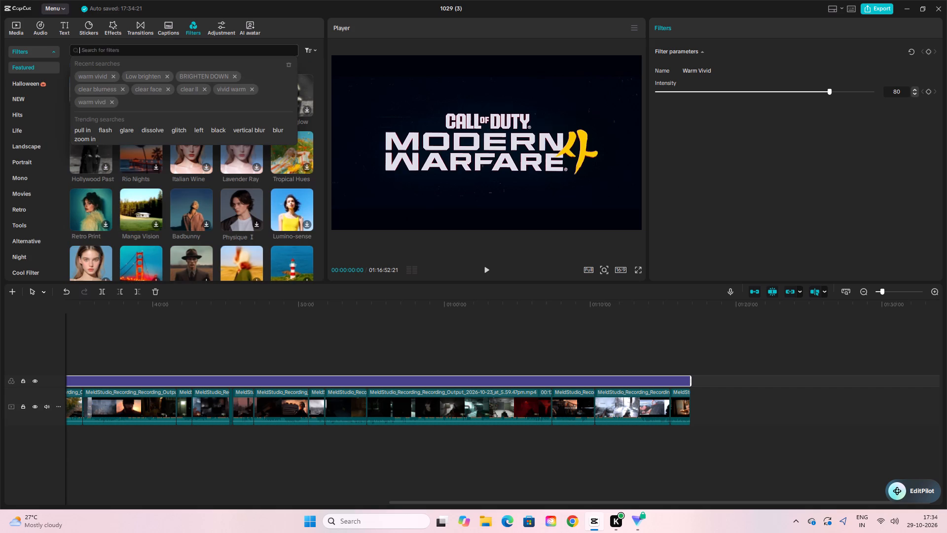
pyautogui.press('c')
pyautogui.press('l')
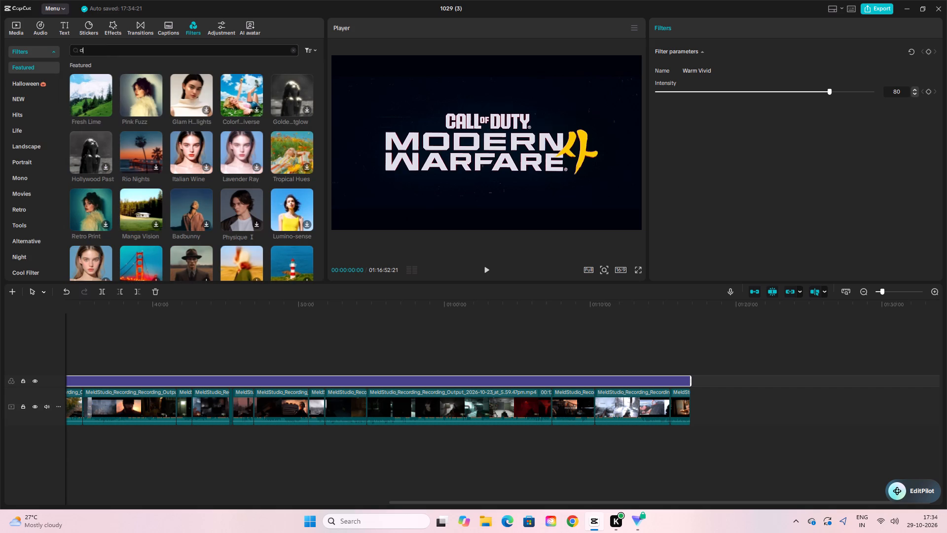
pyautogui.write('ear')
pyautogui.press('Return')
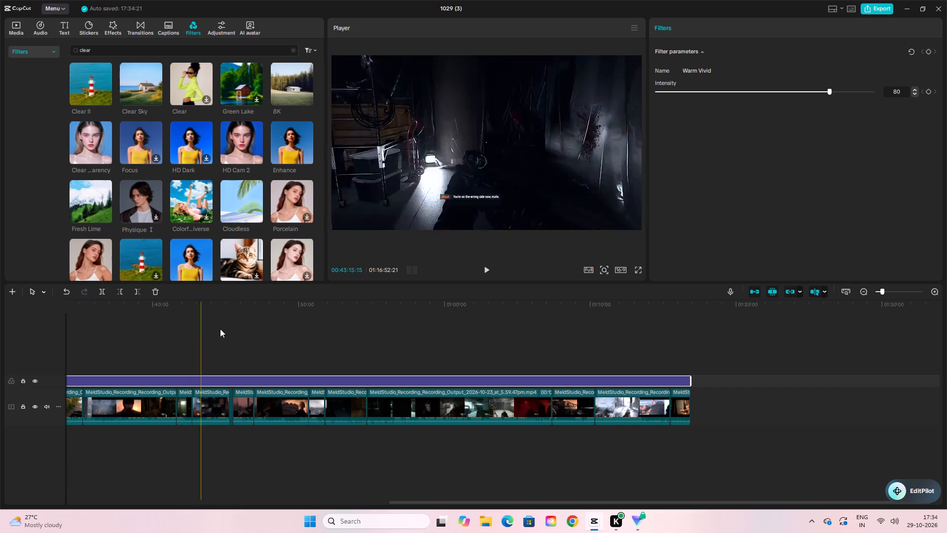
# Add the Clear Transparency filter above Warm Vivid from the timeline start and extend it to the end of the video.
pyautogui.doubleClick(865, 292)
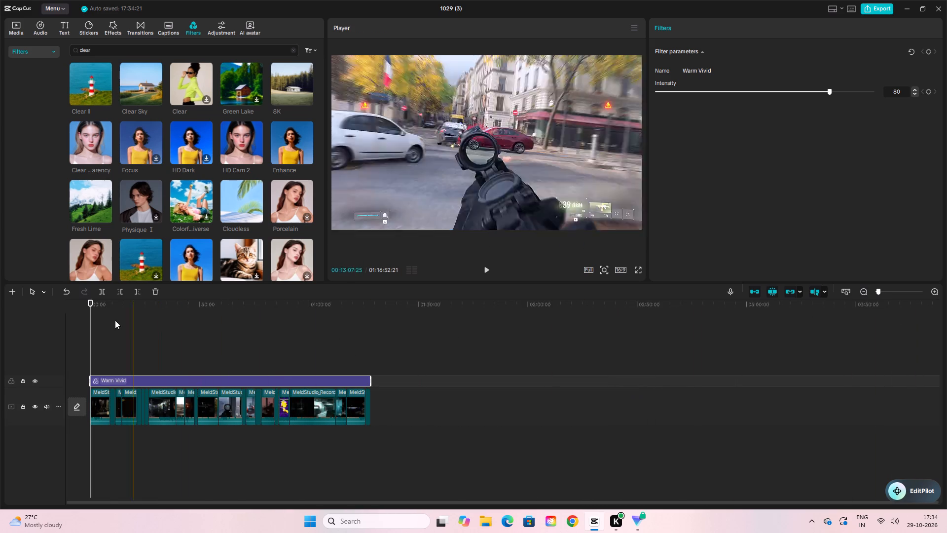
pyautogui.moveTo(90, 305); pyautogui.dragTo(102, 314)
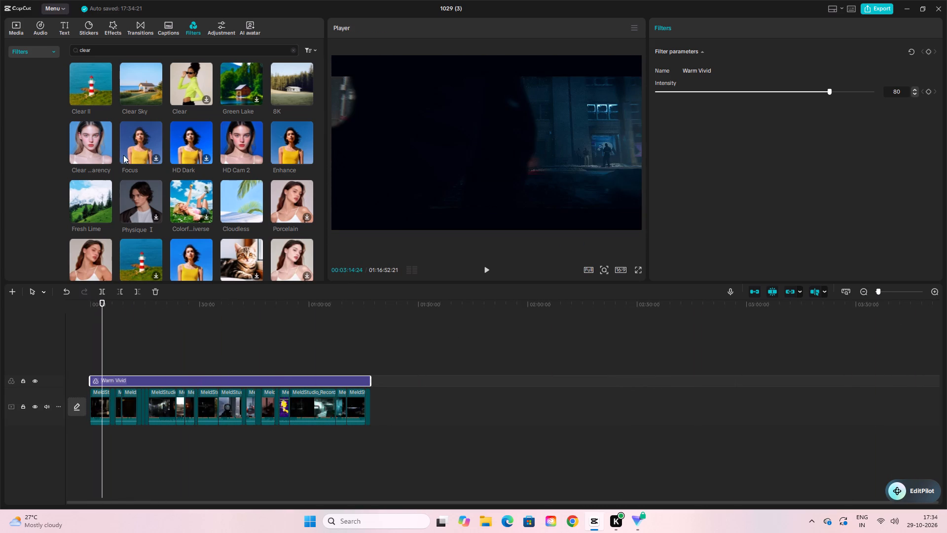
pyautogui.moveTo(102, 308); pyautogui.dragTo(127, 315)
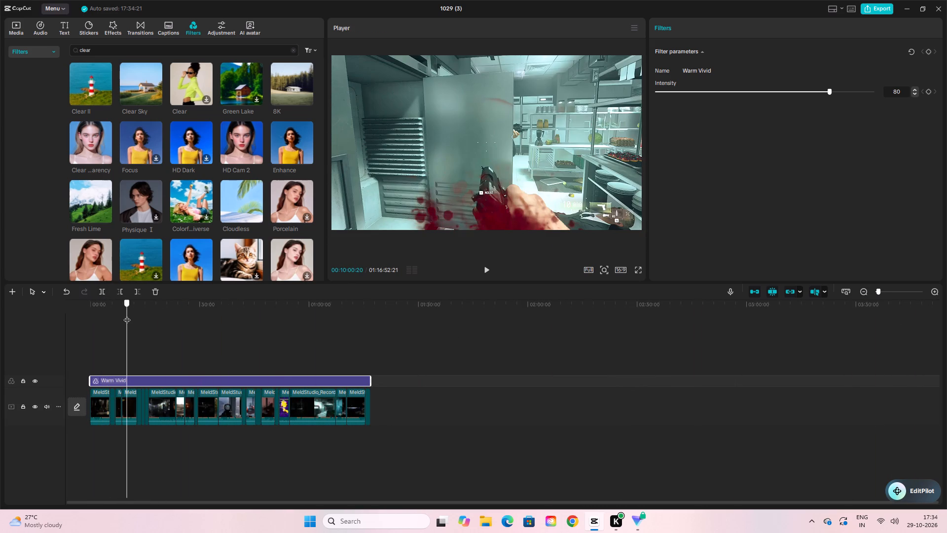
pyautogui.moveTo(127, 315); pyautogui.dragTo(133, 320)
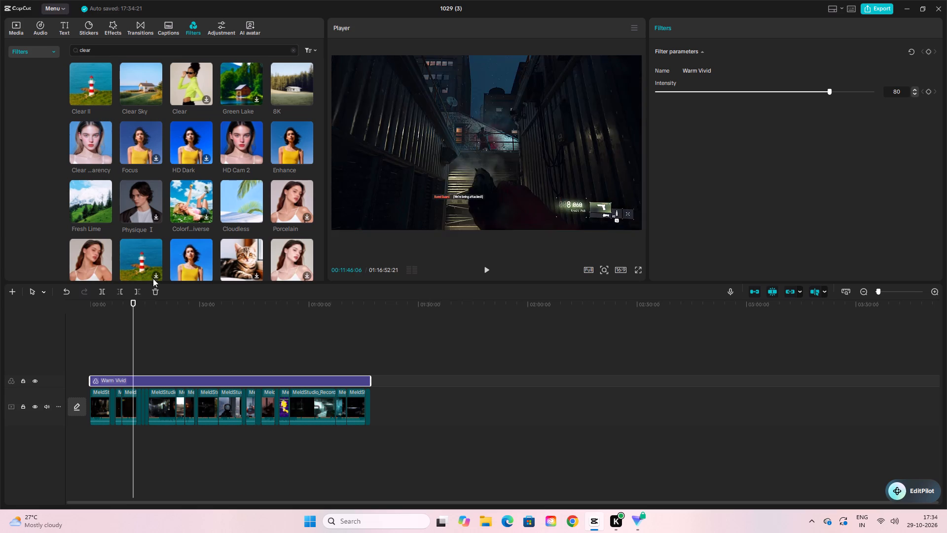
pyautogui.moveTo(131, 303); pyautogui.dragTo(83, 312)
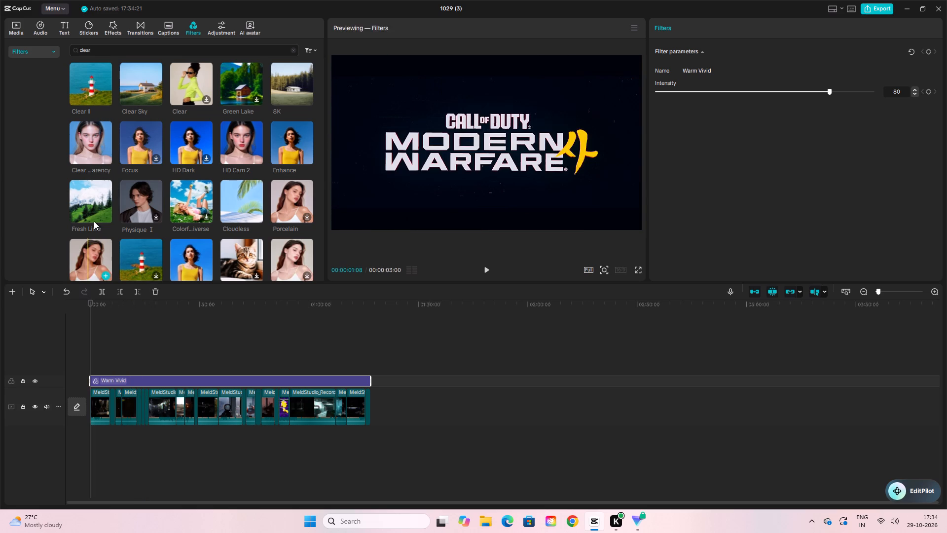
pyautogui.click(107, 158)
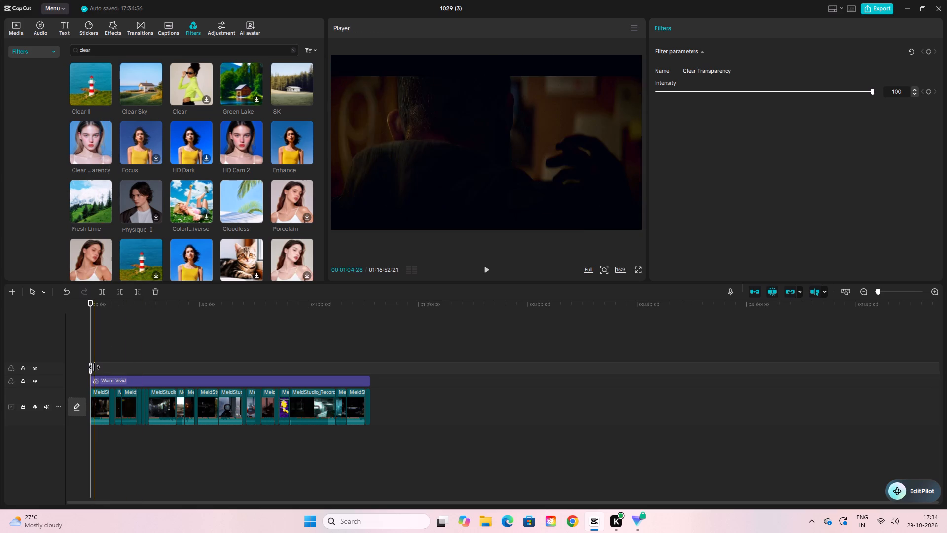
pyautogui.moveTo(92, 368); pyautogui.dragTo(193, 373)
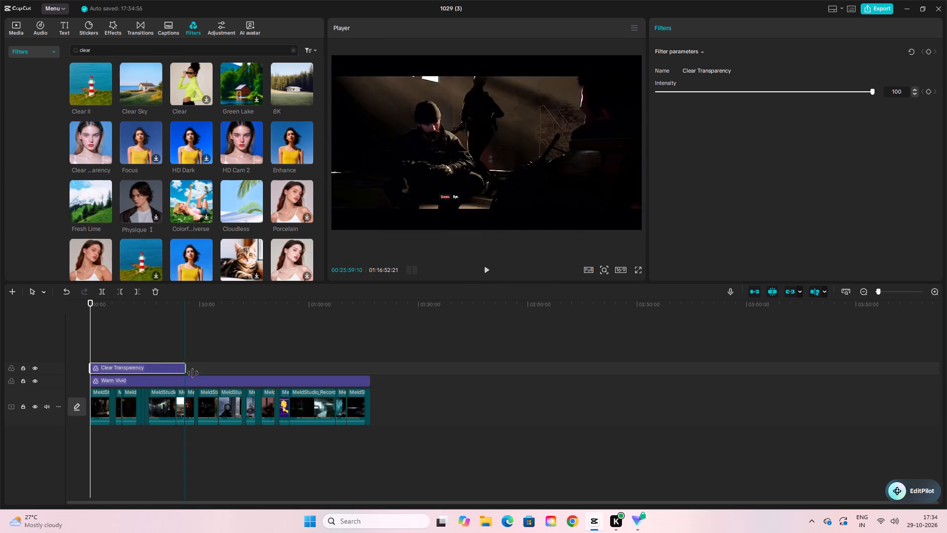
pyautogui.moveTo(193, 373); pyautogui.dragTo(361, 390)
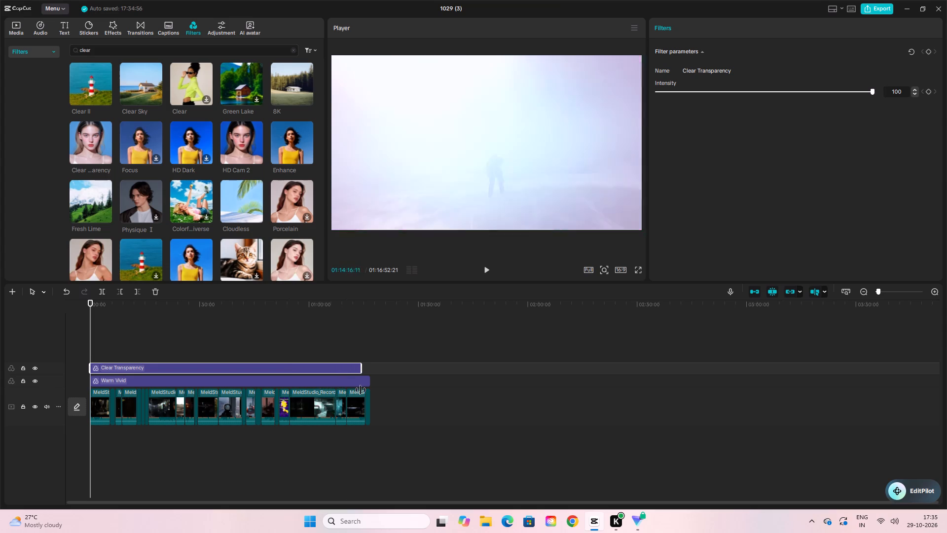
pyautogui.moveTo(361, 390); pyautogui.dragTo(368, 392)
# Set the Clear Transparency filter's intensity to 50.
pyautogui.moveTo(874, 93); pyautogui.dragTo(717, 130)
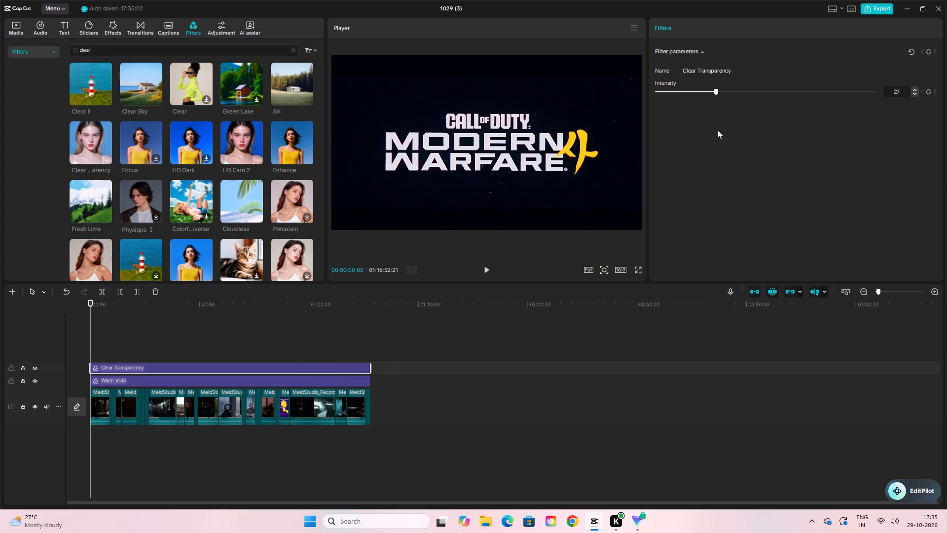
pyautogui.moveTo(717, 130); pyautogui.dragTo(752, 144)
pyautogui.moveTo(752, 144); pyautogui.dragTo(766, 152)
pyautogui.click(634, 271)
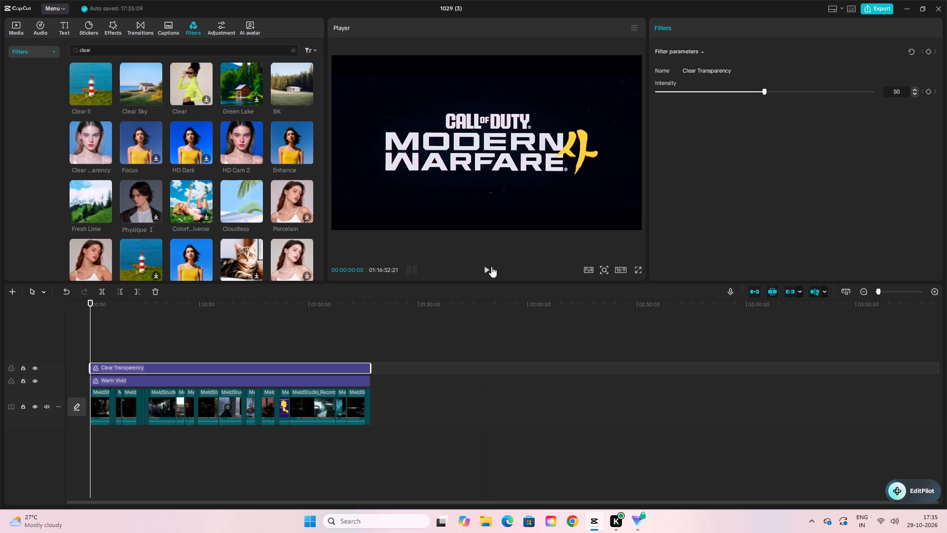
# Play the opening in full screen, and delete the Clear Transparency filter from the timeline.
pyautogui.click(490, 269)
pyautogui.click(639, 271)
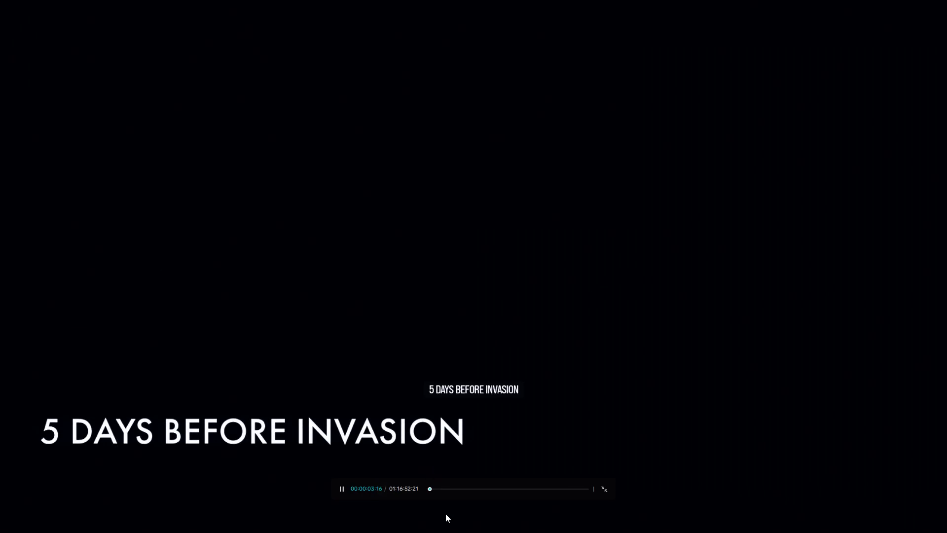
pyautogui.click(457, 438)
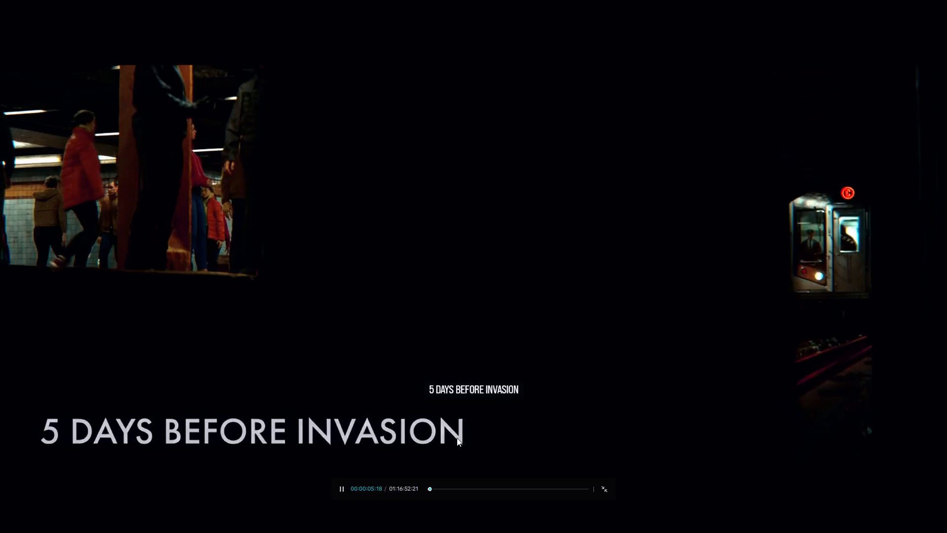
pyautogui.click(450, 412)
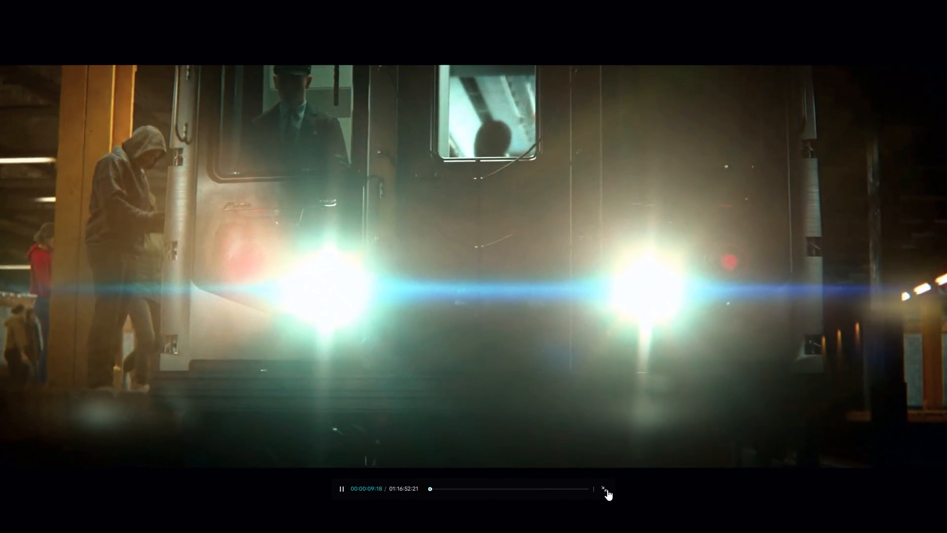
pyautogui.click(607, 491)
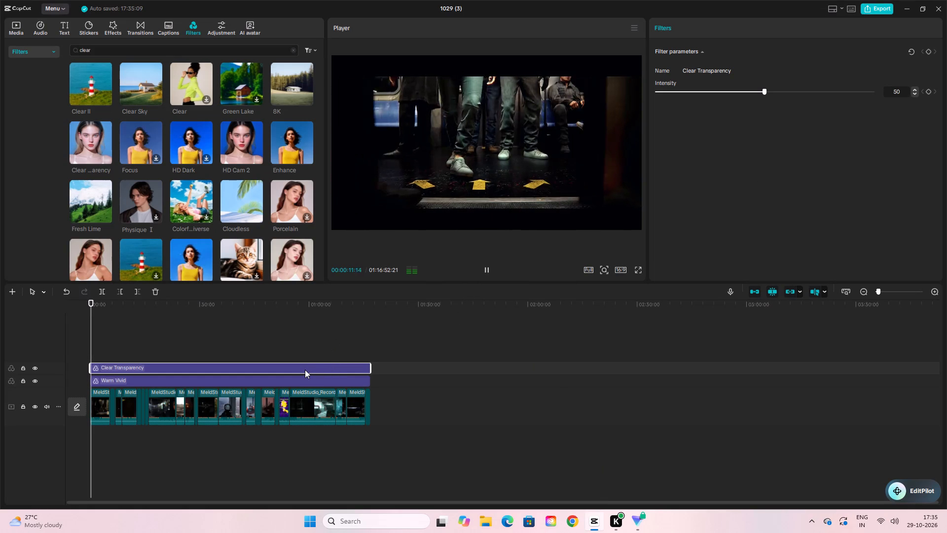
pyautogui.press('BackSpace')
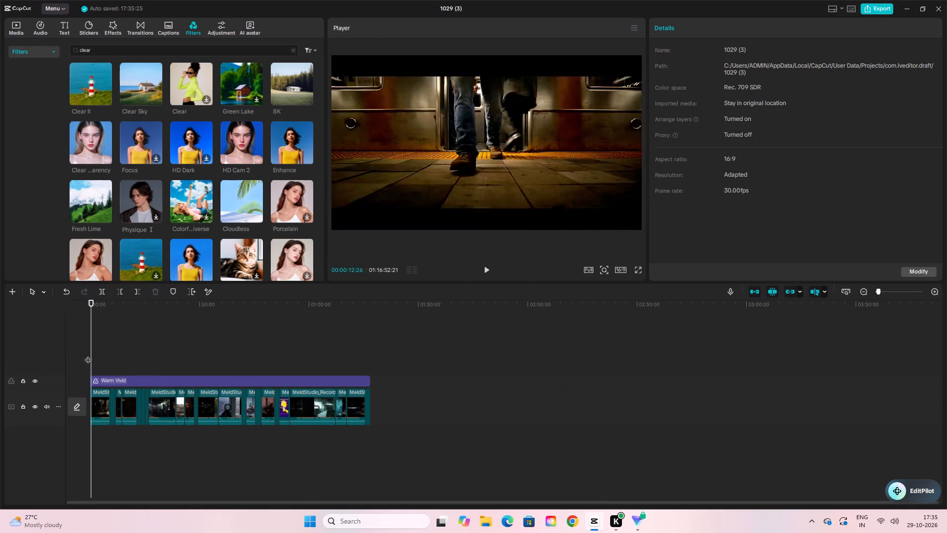
# Add the Enhance filter above Warm Vivid from the timeline start and extend it to the end of the video.
pyautogui.click(89, 299)
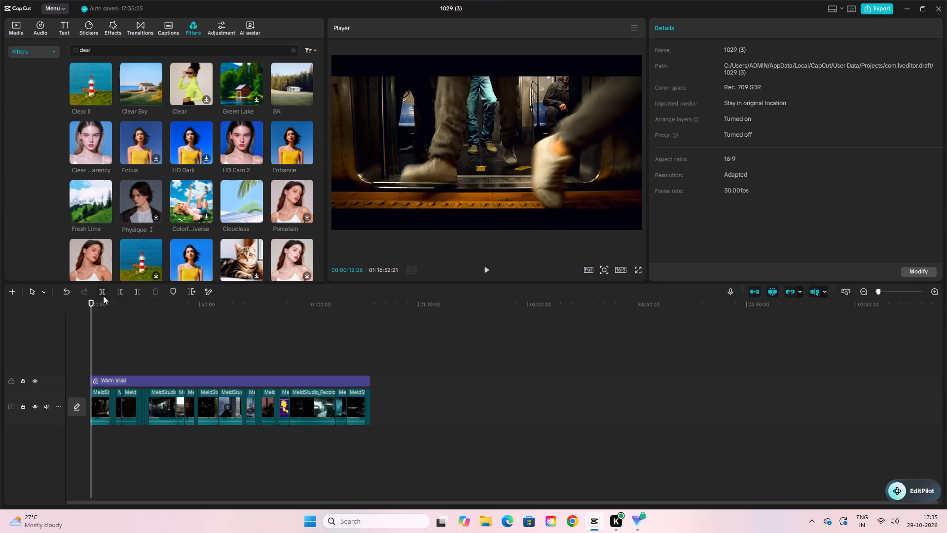
pyautogui.moveTo(93, 304); pyautogui.dragTo(175, 315)
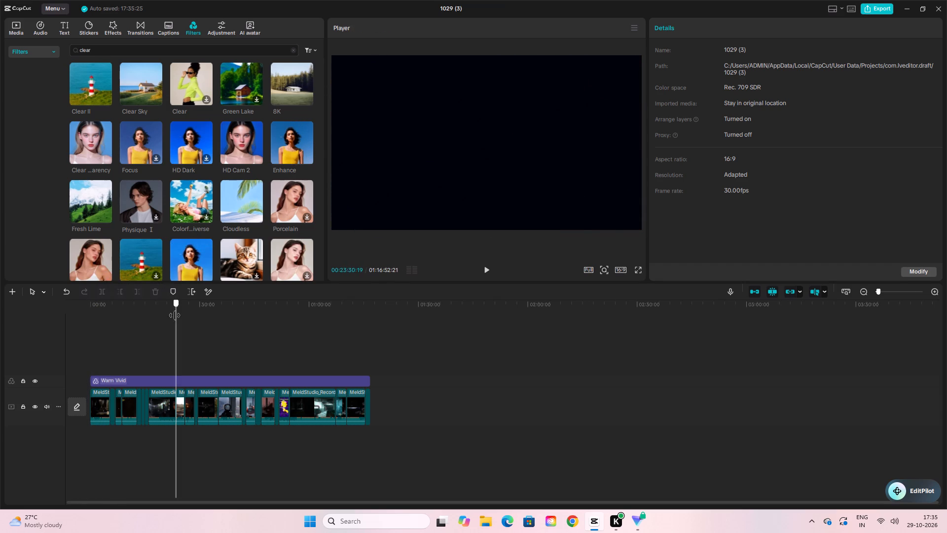
pyautogui.moveTo(175, 315); pyautogui.dragTo(194, 318)
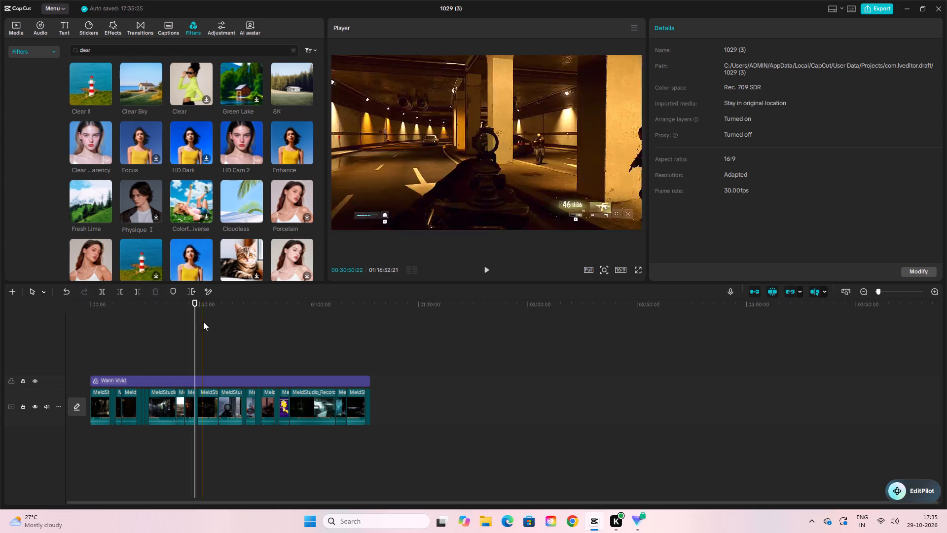
pyautogui.moveTo(191, 304); pyautogui.dragTo(67, 332)
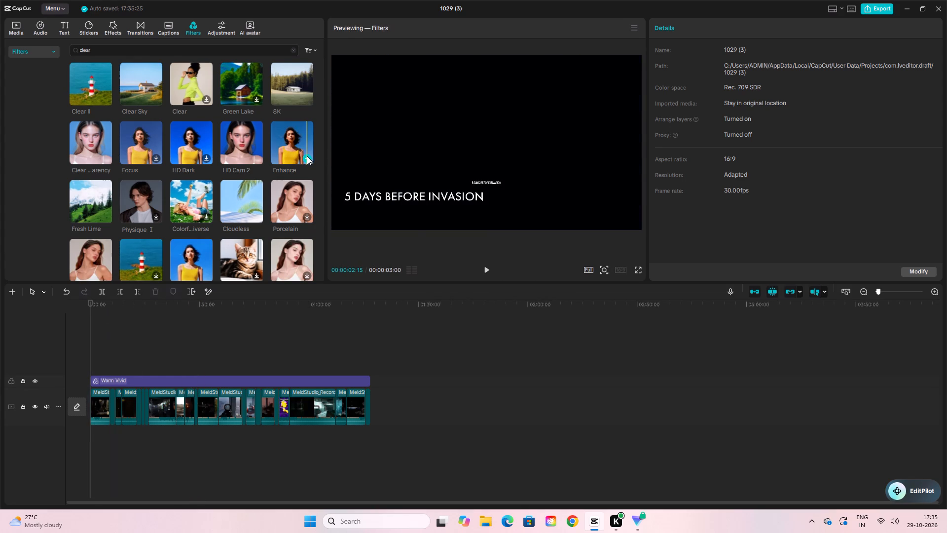
pyautogui.click(307, 156)
pyautogui.moveTo(93, 368); pyautogui.dragTo(294, 370)
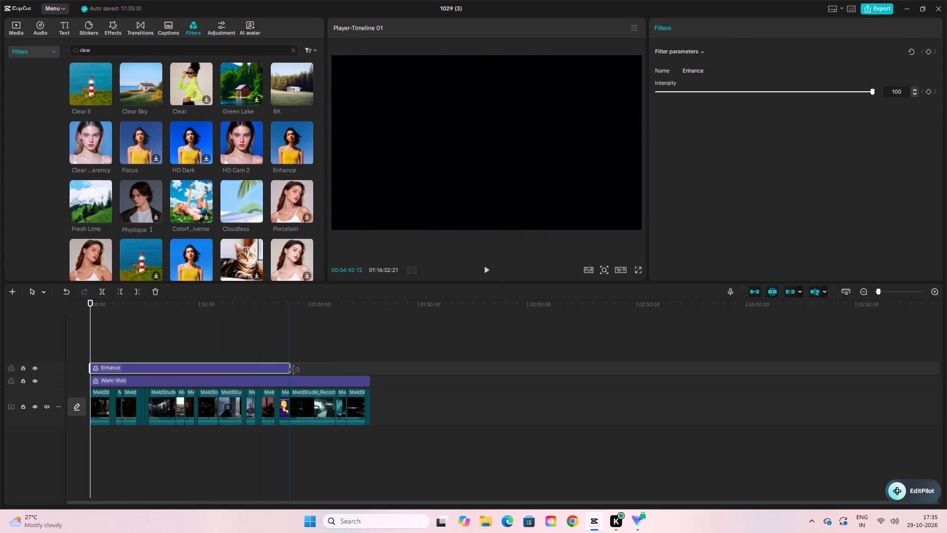
pyautogui.moveTo(294, 370); pyautogui.dragTo(367, 389)
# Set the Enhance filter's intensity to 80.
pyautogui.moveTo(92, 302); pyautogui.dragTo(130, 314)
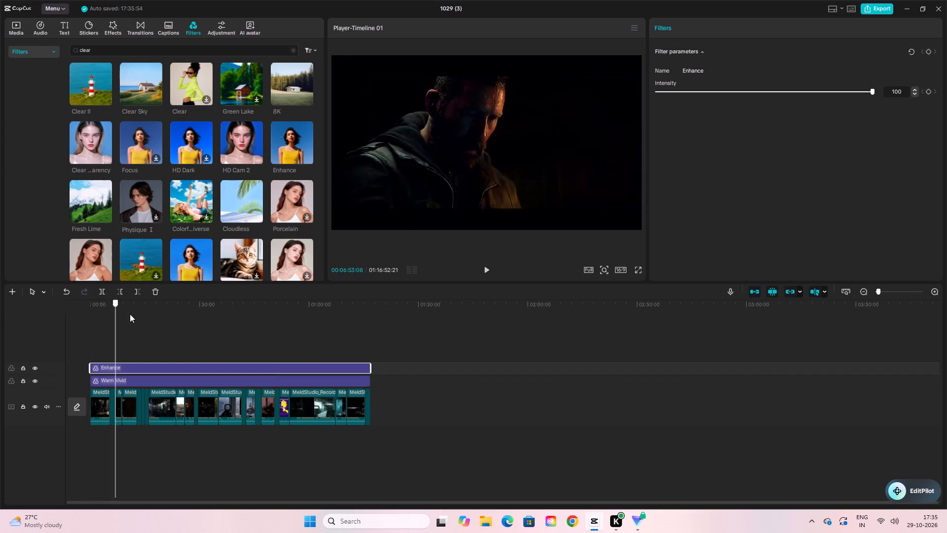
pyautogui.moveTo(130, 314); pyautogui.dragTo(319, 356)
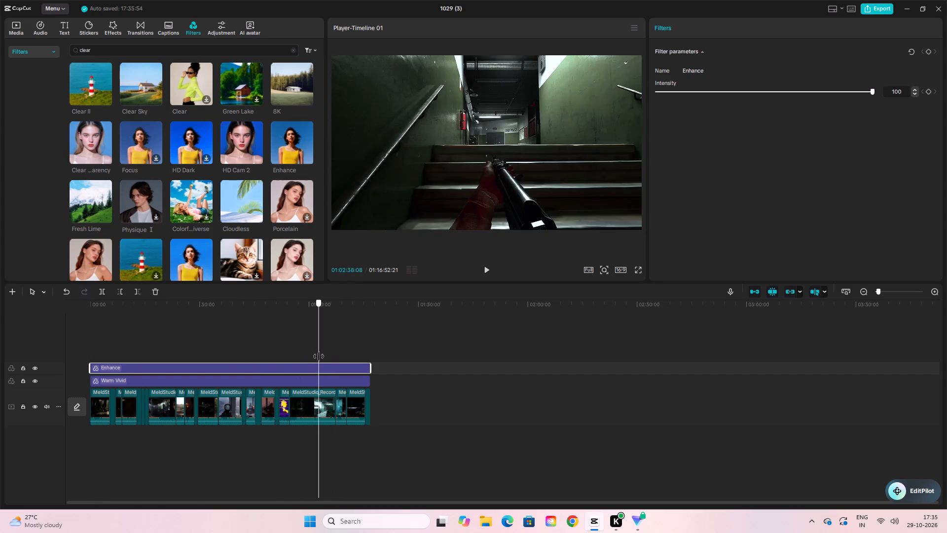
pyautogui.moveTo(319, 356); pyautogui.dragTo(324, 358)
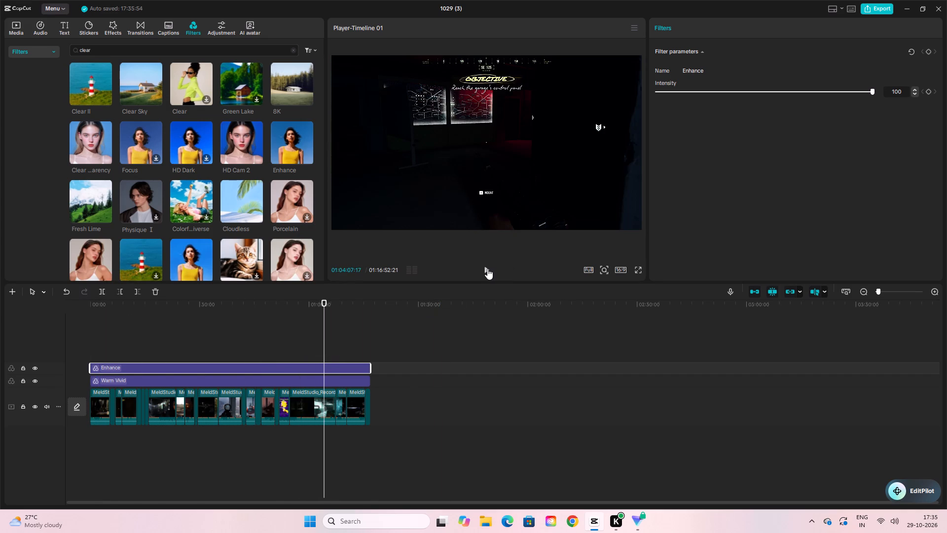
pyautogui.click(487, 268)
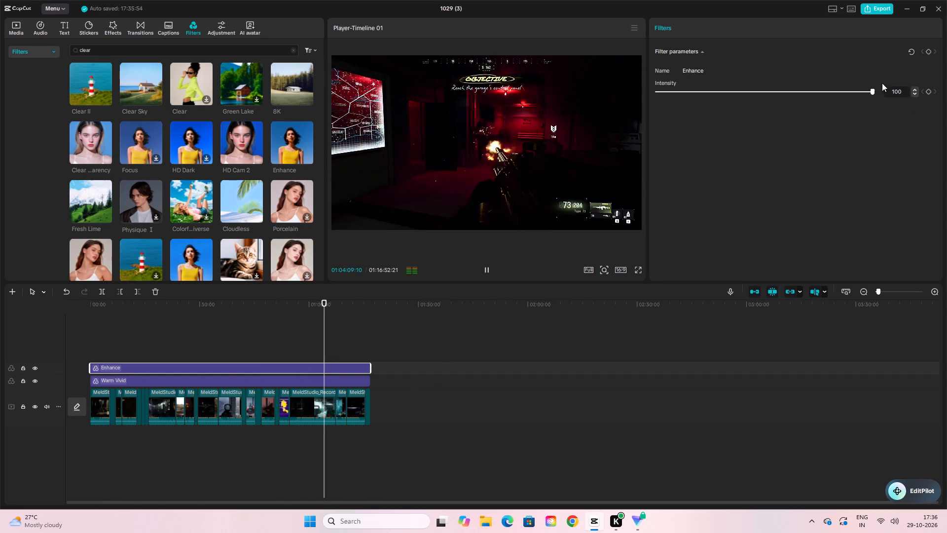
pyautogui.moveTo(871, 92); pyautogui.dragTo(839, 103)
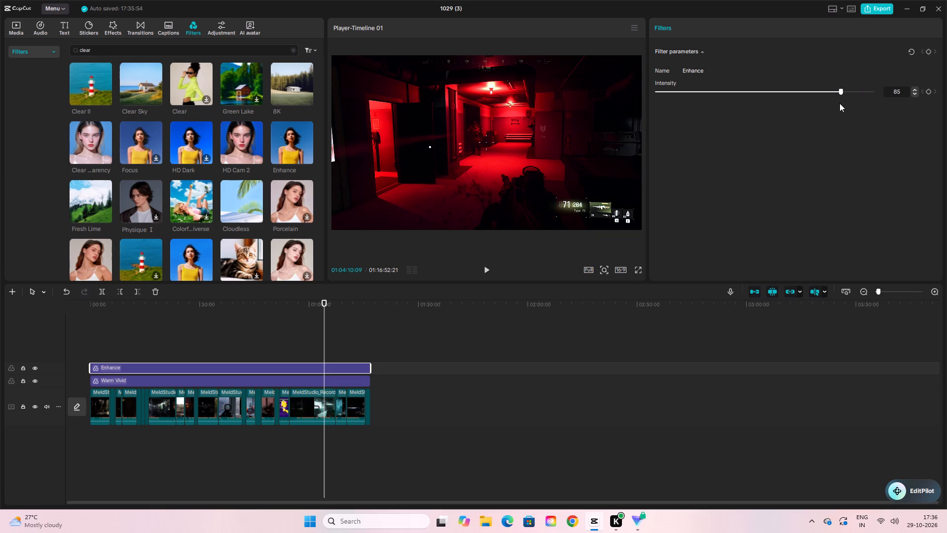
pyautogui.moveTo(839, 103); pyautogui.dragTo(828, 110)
# Play and scrub through dark and snowy scenes in the second half of the video to check the combined filter look.
pyautogui.click(488, 271)
pyautogui.moveTo(324, 302); pyautogui.dragTo(265, 318)
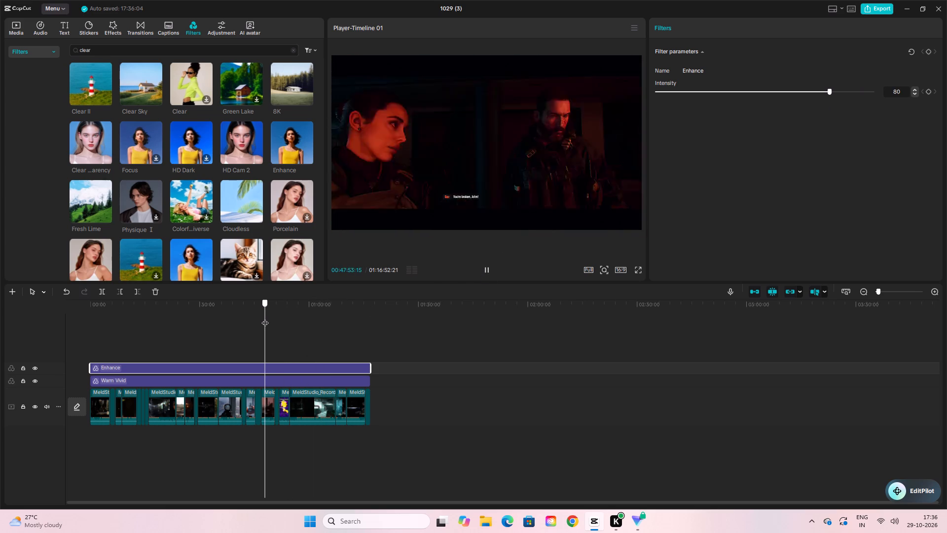
pyautogui.moveTo(265, 318); pyautogui.dragTo(247, 335)
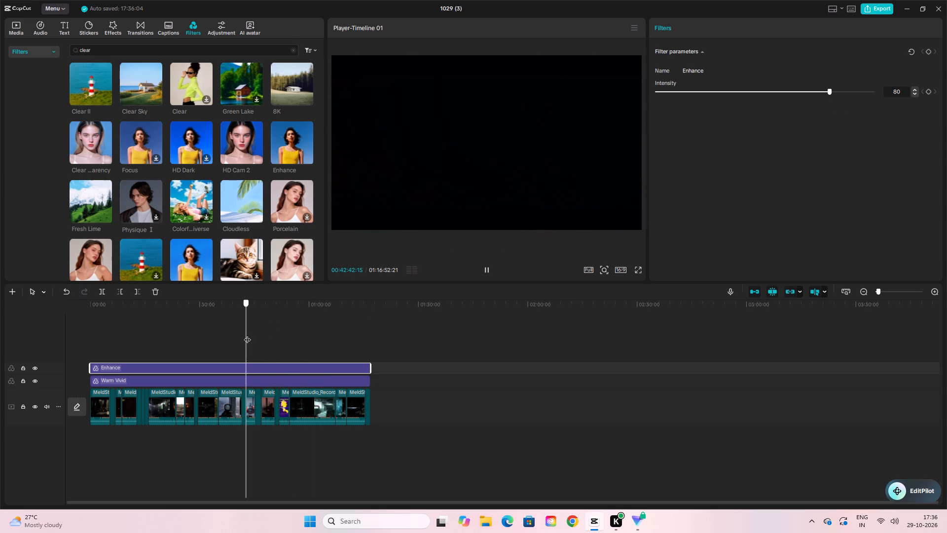
pyautogui.moveTo(247, 335); pyautogui.dragTo(257, 336)
pyautogui.click(487, 266)
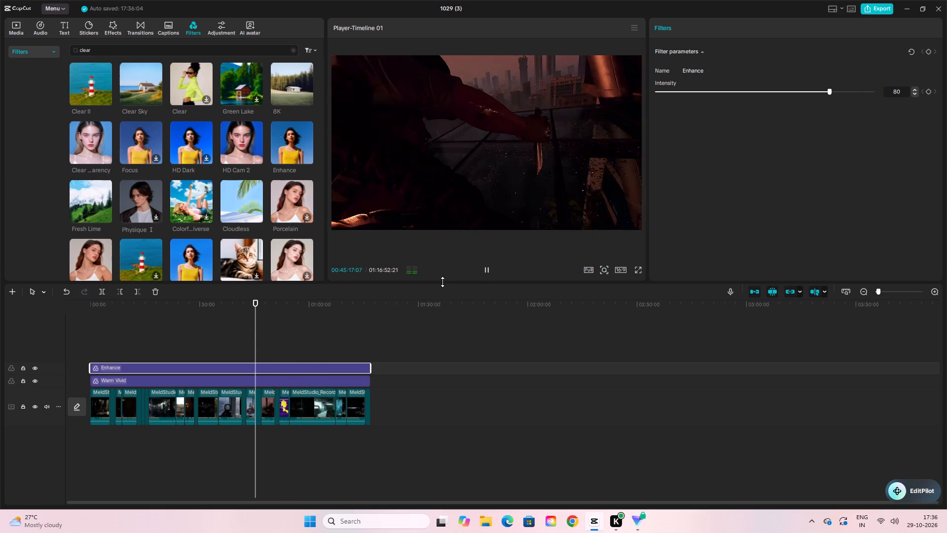
pyautogui.tripleClick(936, 290)
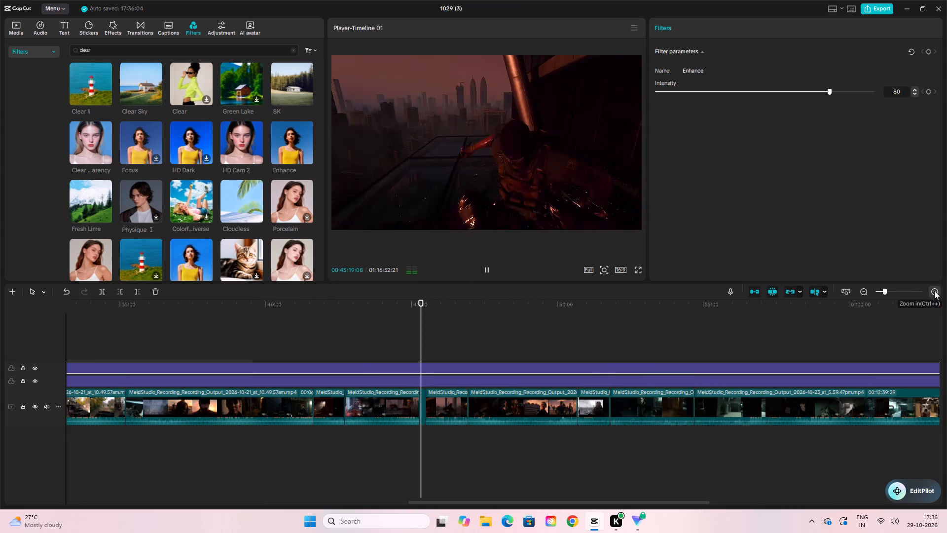
pyautogui.click(863, 291)
pyautogui.moveTo(419, 307); pyautogui.dragTo(585, 341)
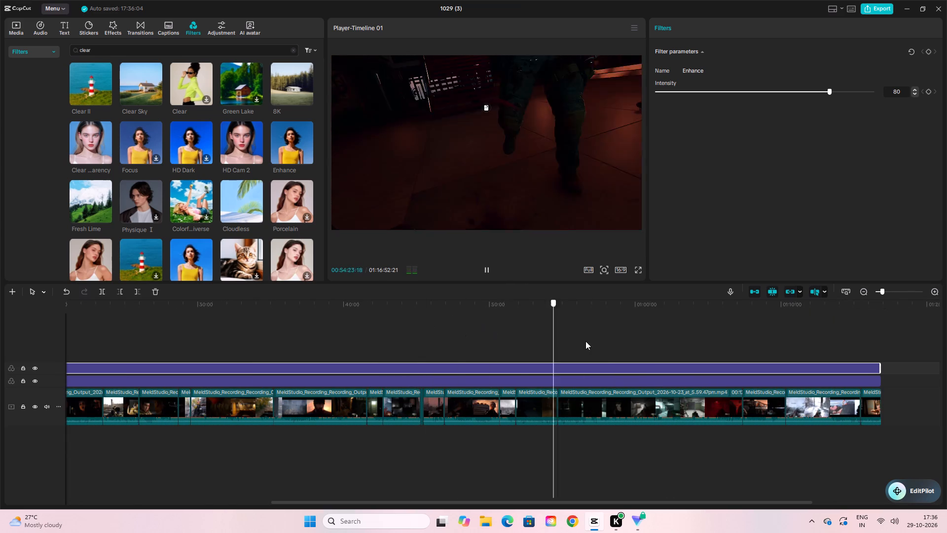
pyautogui.moveTo(585, 341); pyautogui.dragTo(805, 374)
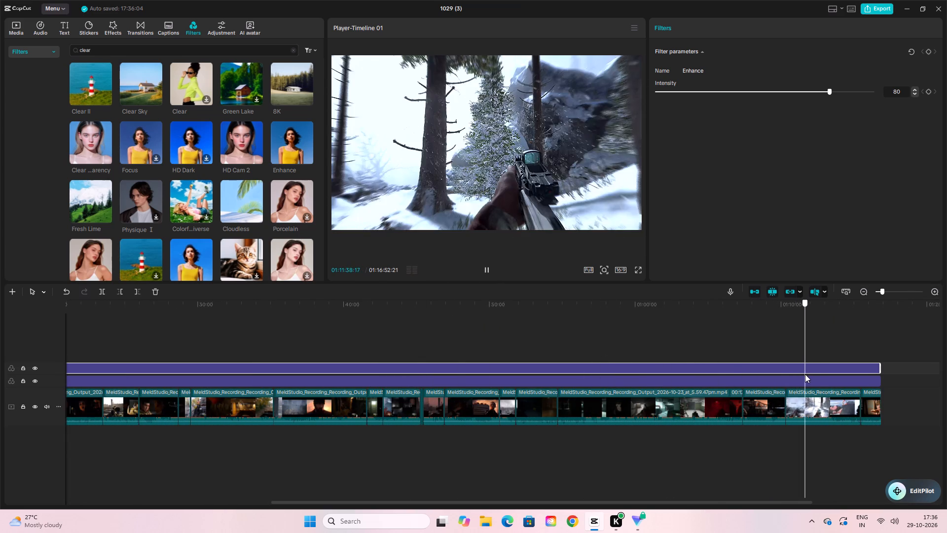
pyautogui.moveTo(805, 374); pyautogui.dragTo(828, 382)
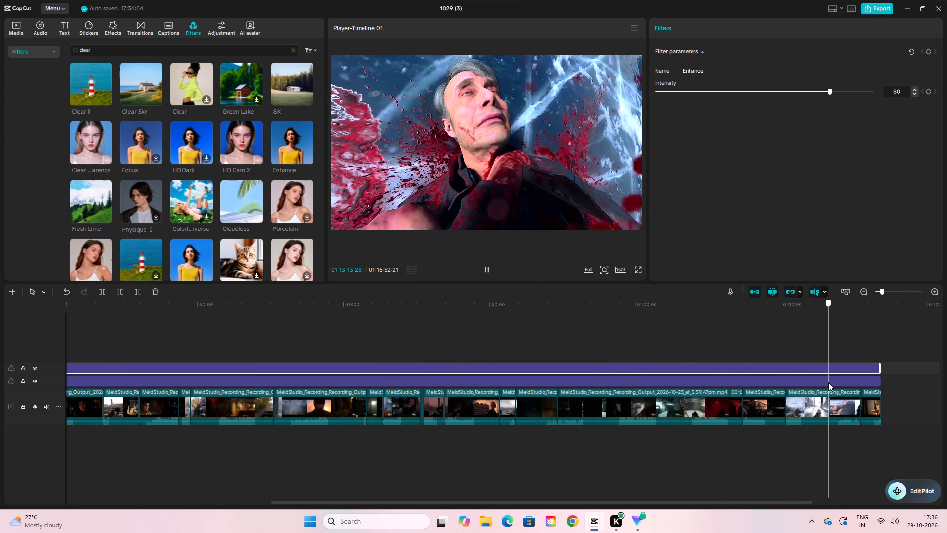
pyautogui.moveTo(828, 382); pyautogui.dragTo(827, 383)
pyautogui.click(491, 269)
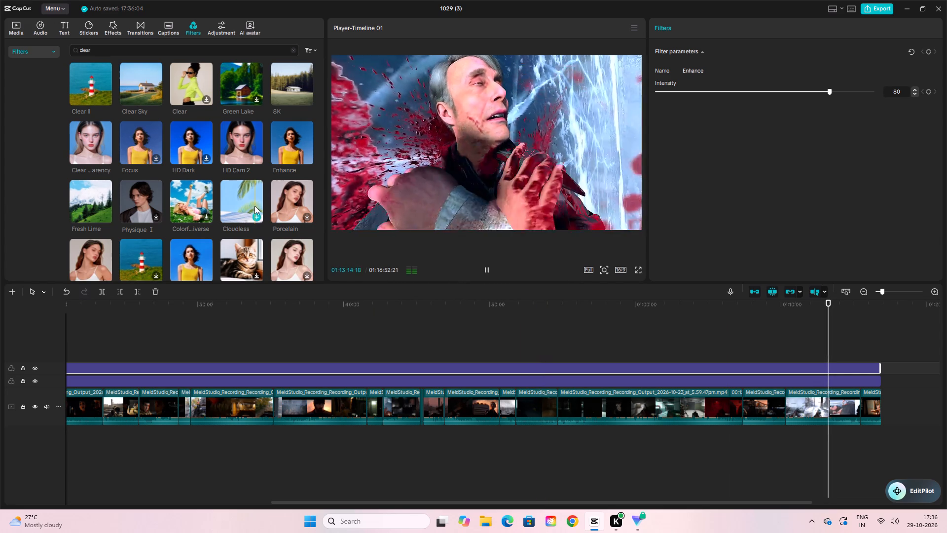
# Toggle the Enhance and Warm Vivid filter tracks off and on during playback to compare the picture with and without each.
pyautogui.click(36, 369)
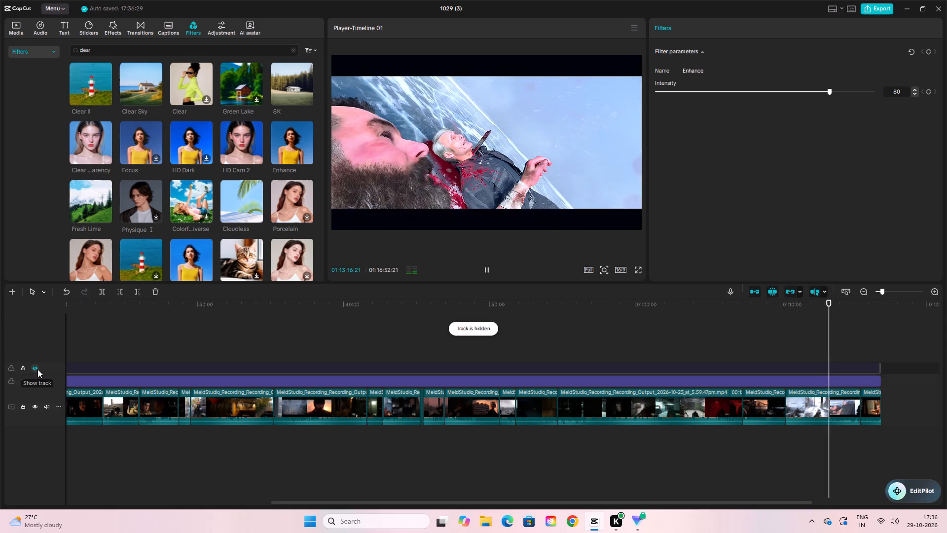
pyautogui.click(37, 369)
pyautogui.click(37, 369)
pyautogui.click(37, 369)
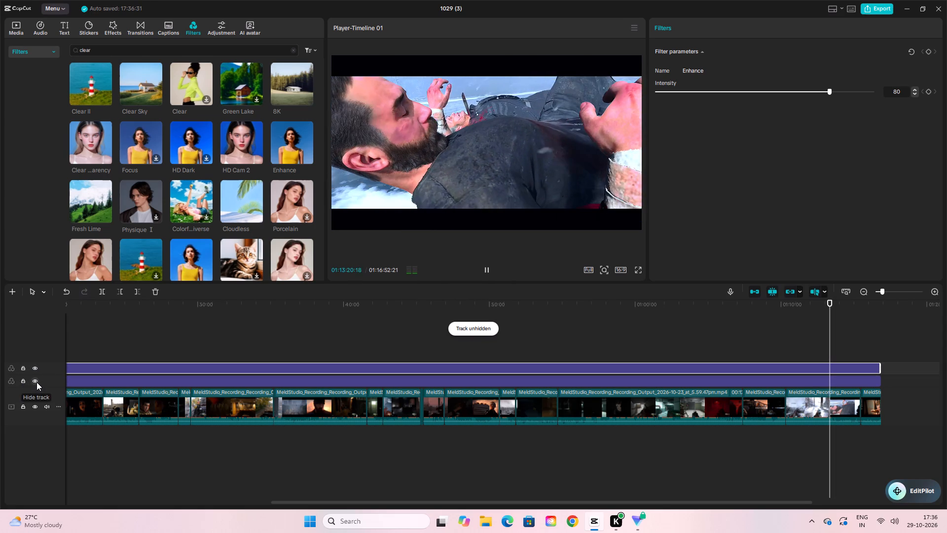
pyautogui.moveTo(289, 504); pyautogui.dragTo(243, 511)
pyautogui.click(36, 380)
pyautogui.click(36, 380)
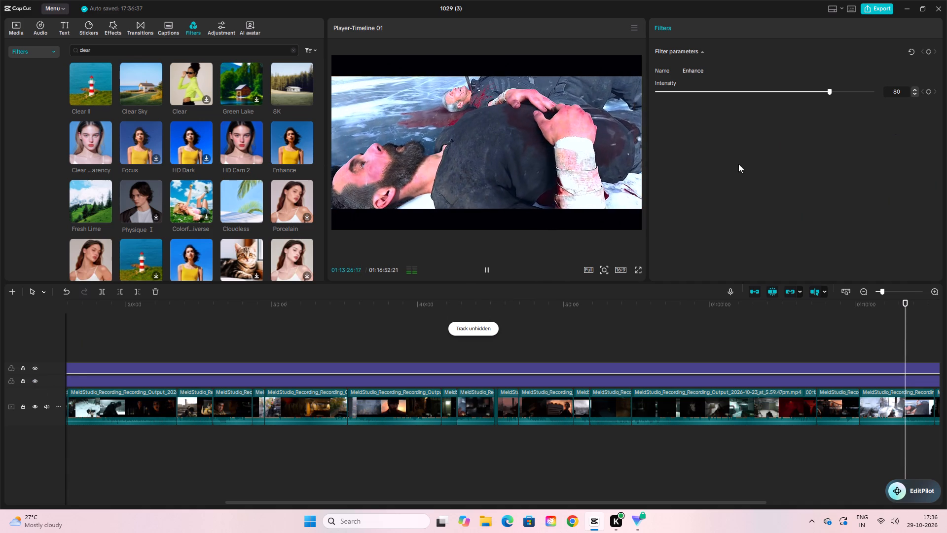
pyautogui.click(34, 367)
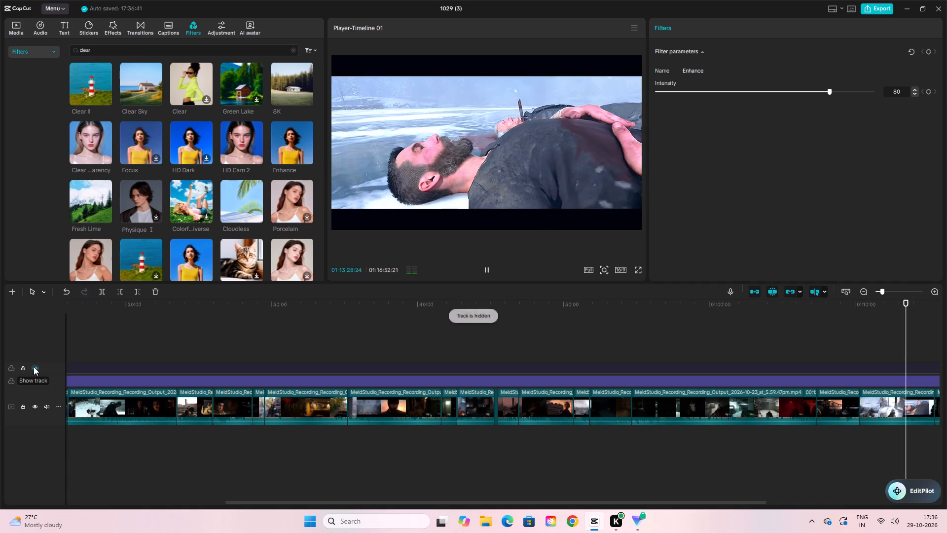
pyautogui.click(34, 367)
pyautogui.click(32, 365)
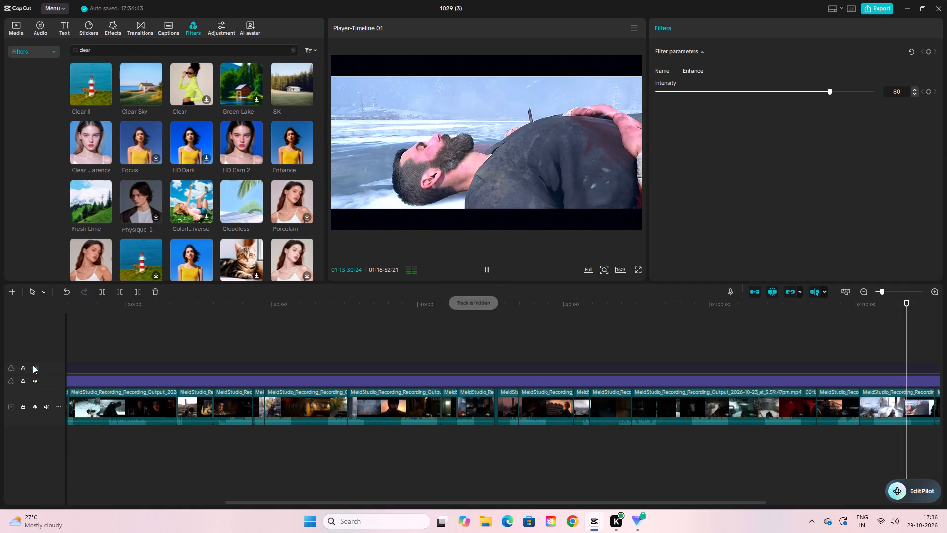
pyautogui.click(33, 365)
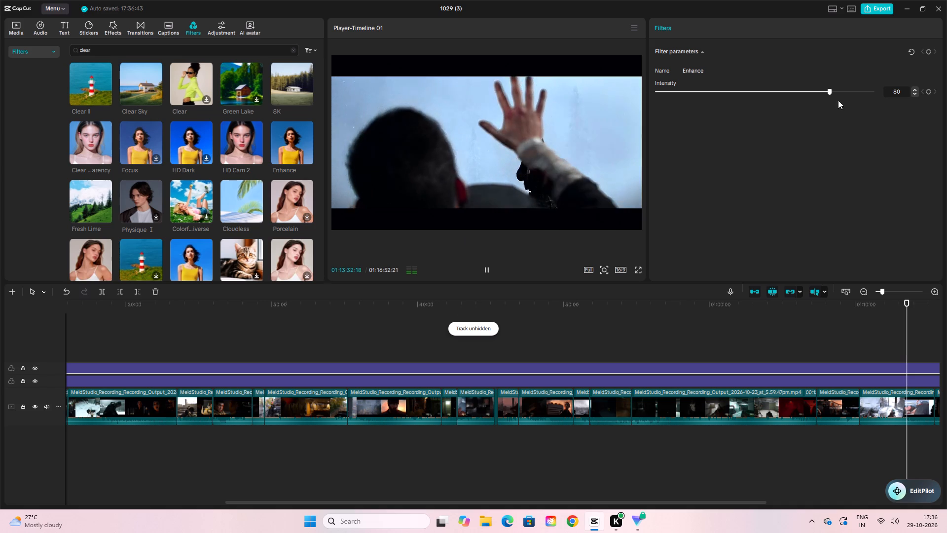
# Set the Enhance filter's intensity to 60 and play the footage to check it.
pyautogui.moveTo(830, 92); pyautogui.dragTo(816, 104)
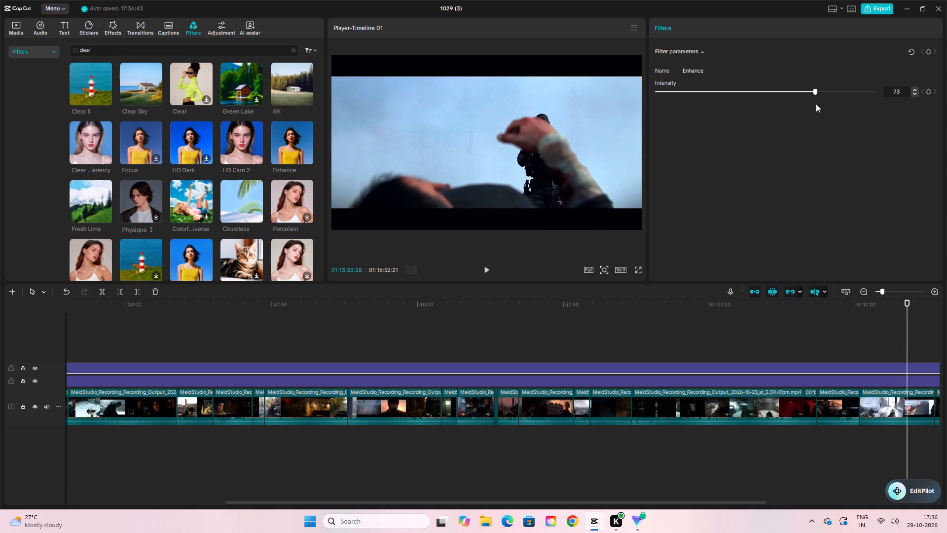
pyautogui.moveTo(816, 104); pyautogui.dragTo(795, 118)
pyautogui.moveTo(795, 118); pyautogui.dragTo(788, 127)
pyautogui.scroll(-2, 170, 190)
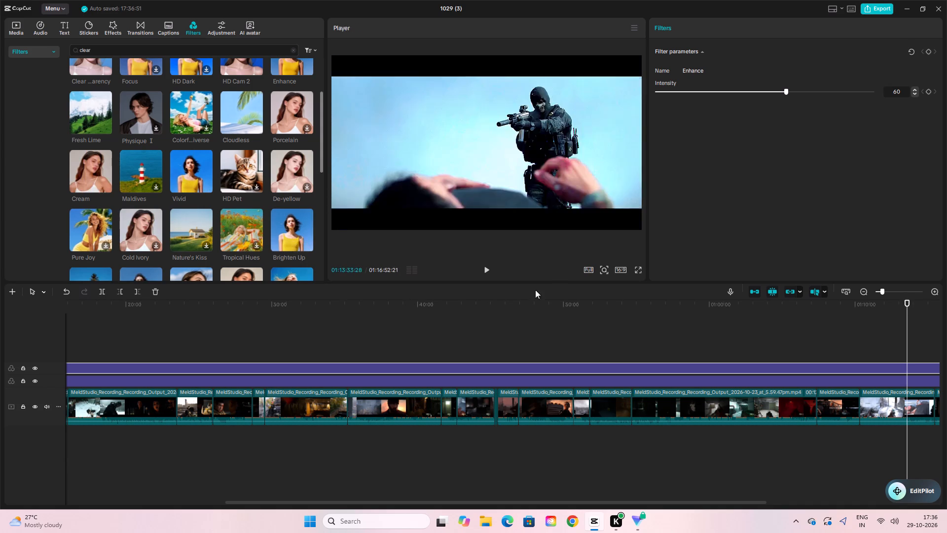
pyautogui.click(483, 270)
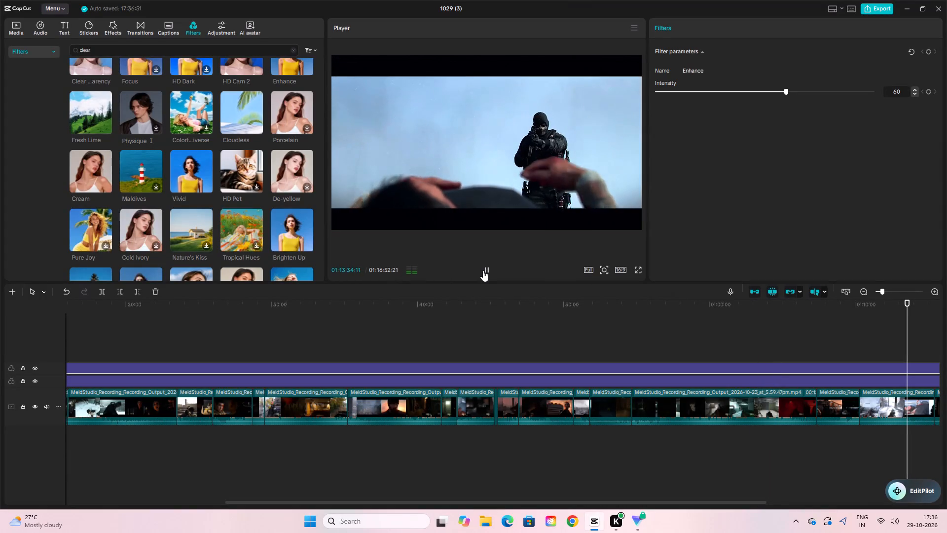
# Toggle the Enhance filter track off and on during playback to compare the picture with and without it.
pyautogui.click(33, 369)
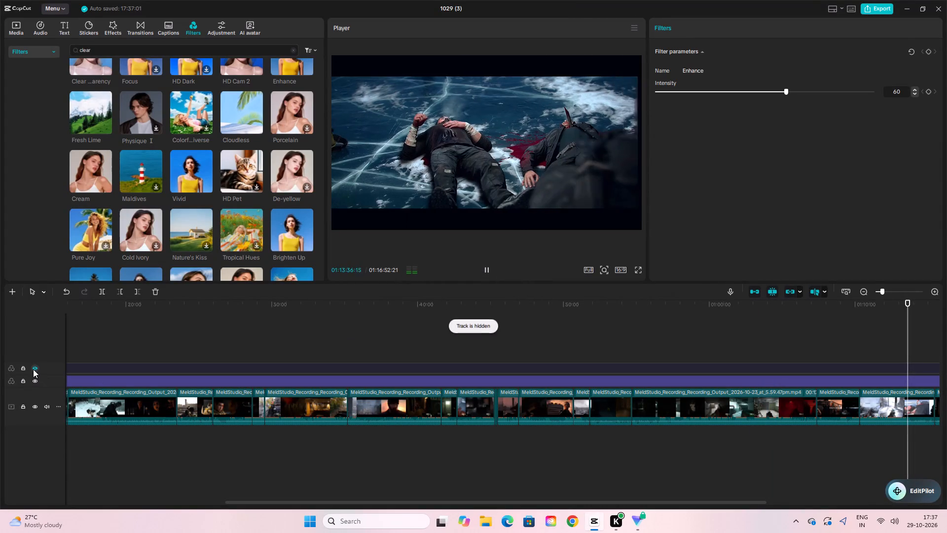
pyautogui.click(33, 369)
pyautogui.click(33, 369)
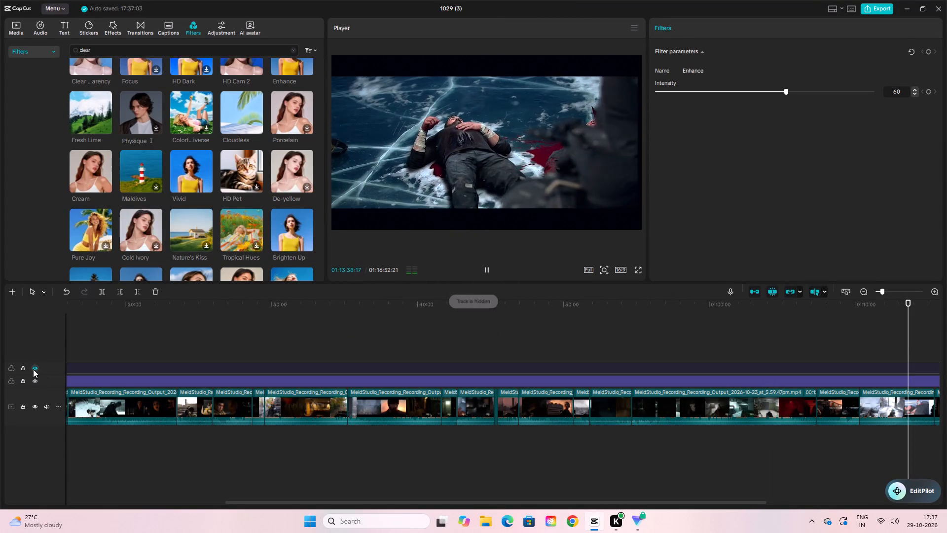
pyautogui.click(33, 369)
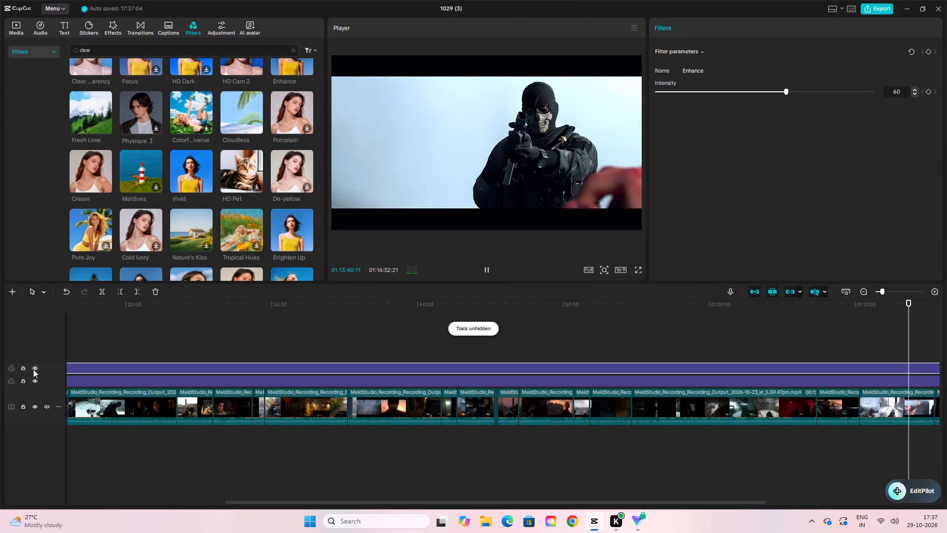
# Set the Enhance filter's intensity to 50.
pyautogui.moveTo(784, 94); pyautogui.dragTo(756, 109)
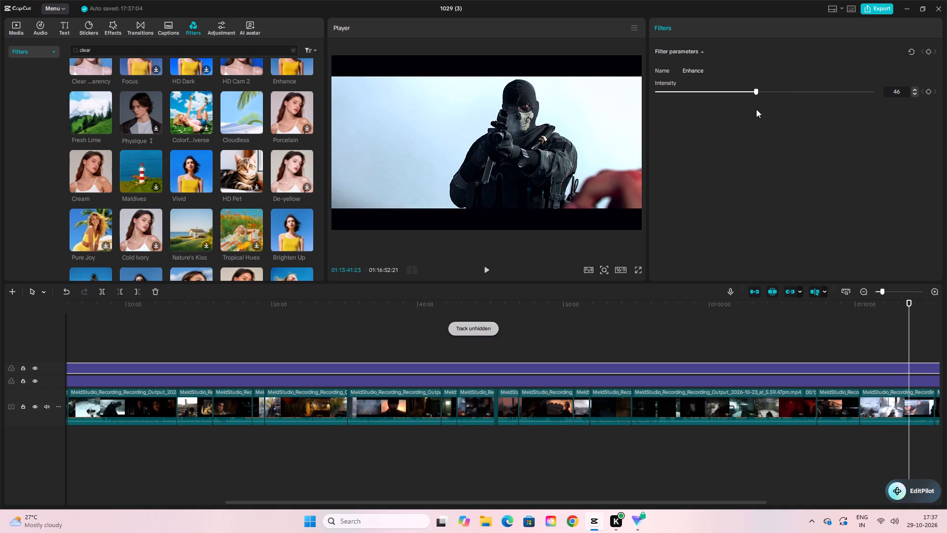
pyautogui.moveTo(756, 109); pyautogui.dragTo(750, 134)
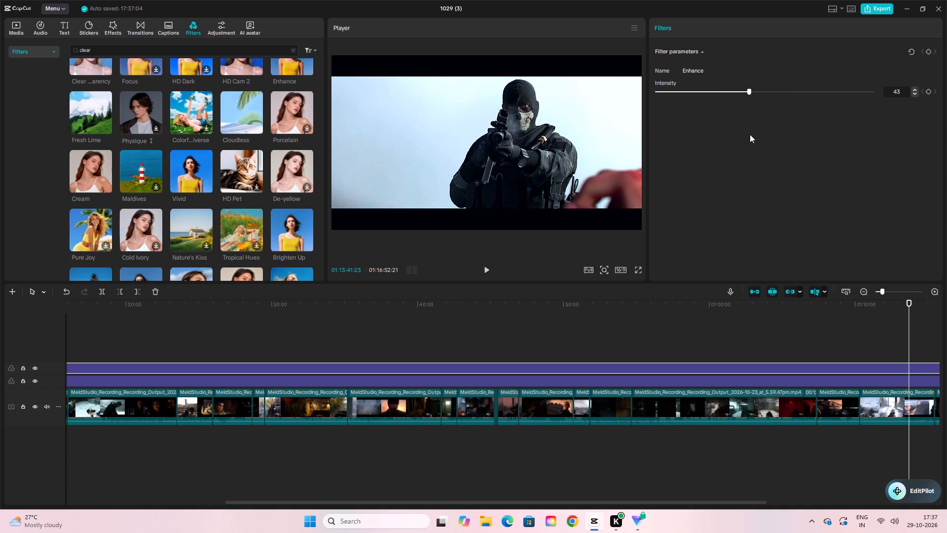
pyautogui.moveTo(750, 134); pyautogui.dragTo(765, 153)
# Play the video from its very beginning to check the filtered picture.
pyautogui.moveTo(370, 502); pyautogui.dragTo(106, 505)
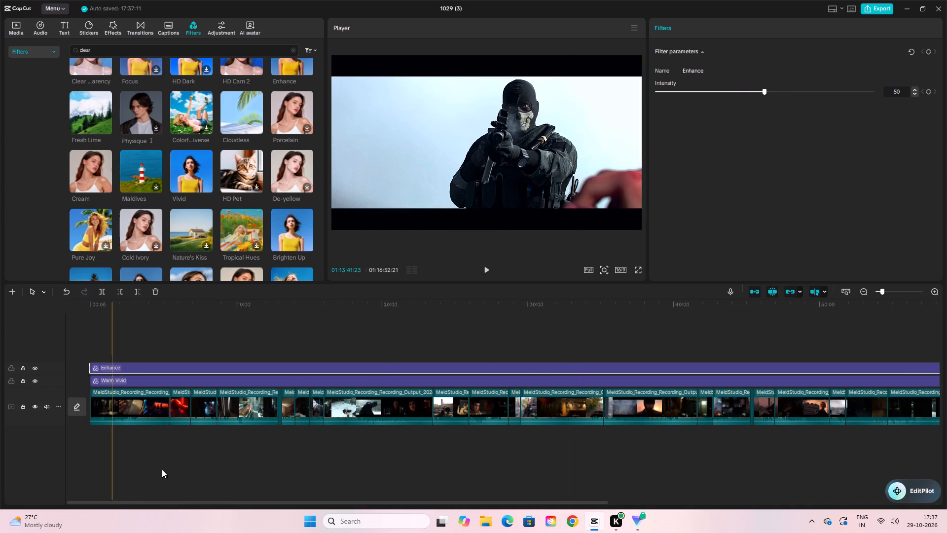
pyautogui.click(882, 330)
pyautogui.moveTo(883, 307); pyautogui.dragTo(478, 316)
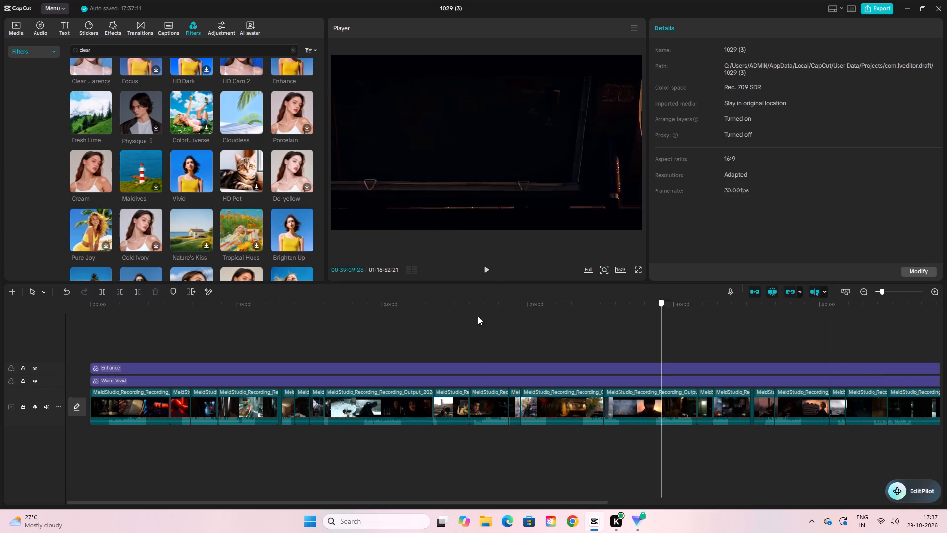
pyautogui.moveTo(478, 316); pyautogui.dragTo(66, 317)
pyautogui.click(487, 268)
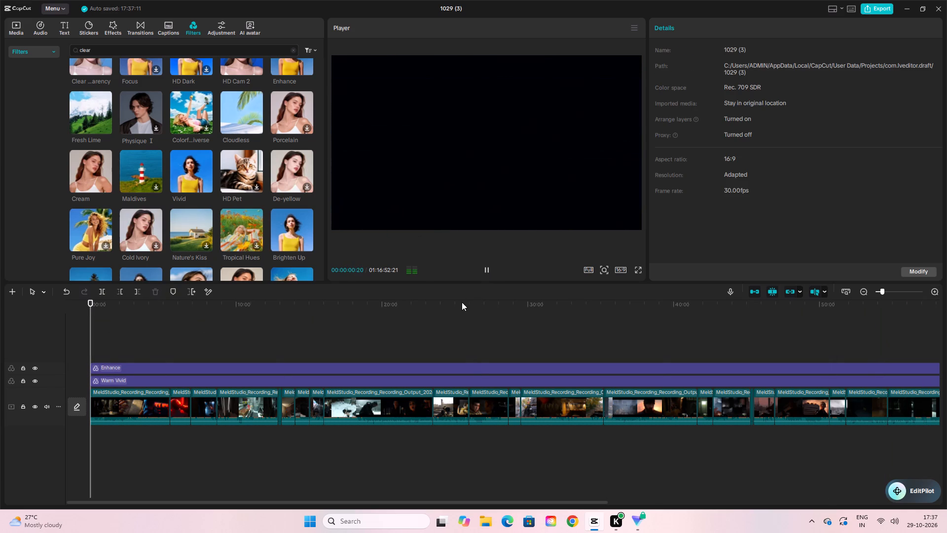
# Search the filter library for "hdr".
pyautogui.click(190, 29)
pyautogui.scroll(3, 179, 130)
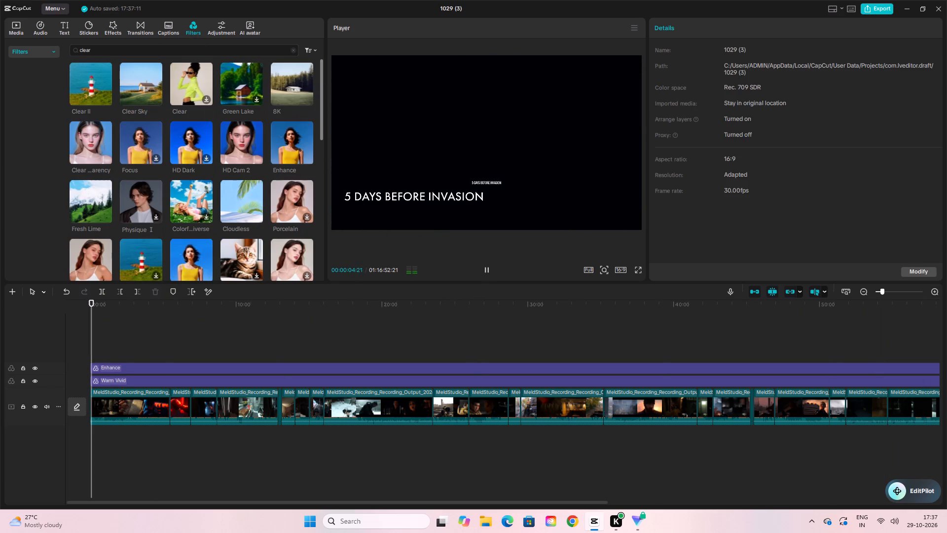
pyautogui.click(153, 45)
pyautogui.press('BackSpace')
pyautogui.press('BackSpace')
pyautogui.press('BackSpace')
pyautogui.press('BackSpace')
pyautogui.press('BackSpace')
pyautogui.press('BackSpace')
pyautogui.press('BackSpace')
pyautogui.press('BackSpace')
pyautogui.press('BackSpace')
pyautogui.press('BackSpace')
pyautogui.press('BackSpace')
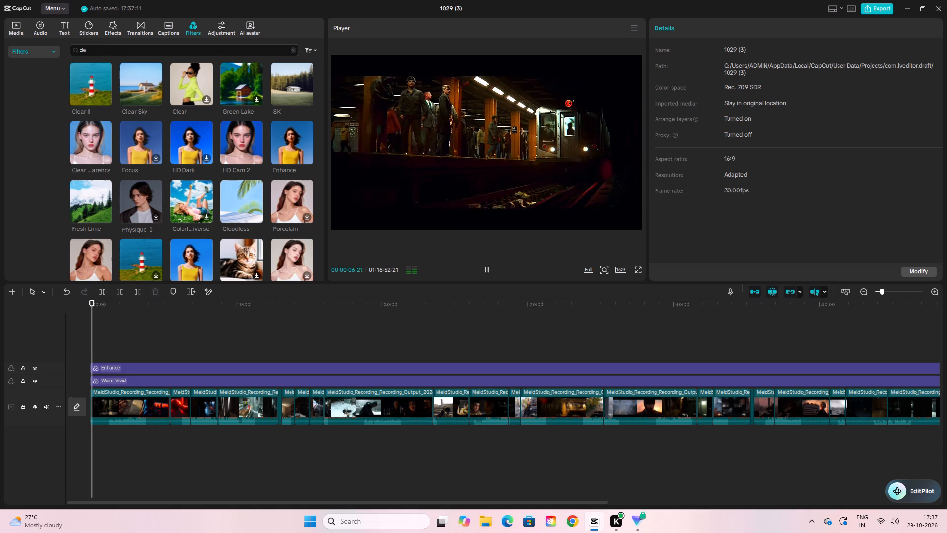
pyautogui.write('hdr')
pyautogui.press('Return')
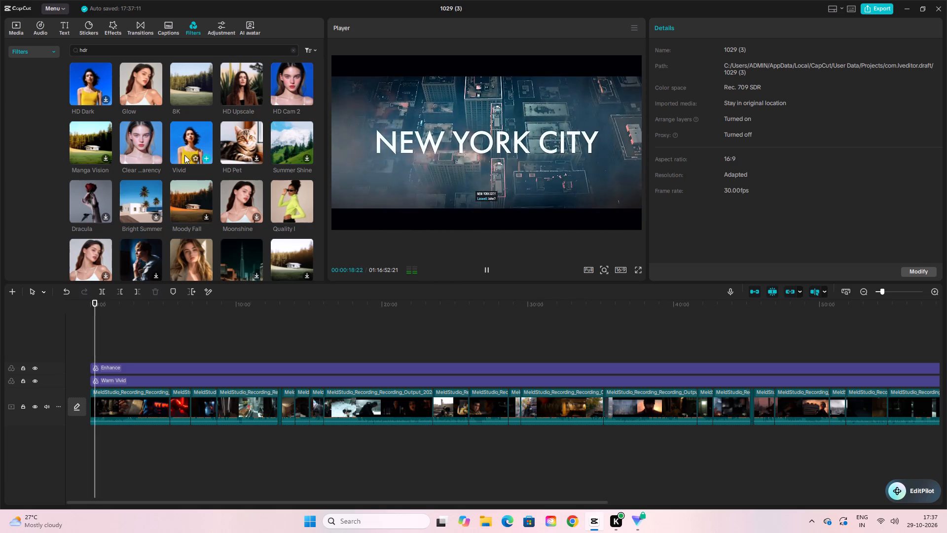
# Add a custom adjustment layer above the filters at the start of the video and extend it to about the 15-minute mark.
pyautogui.click(233, 336)
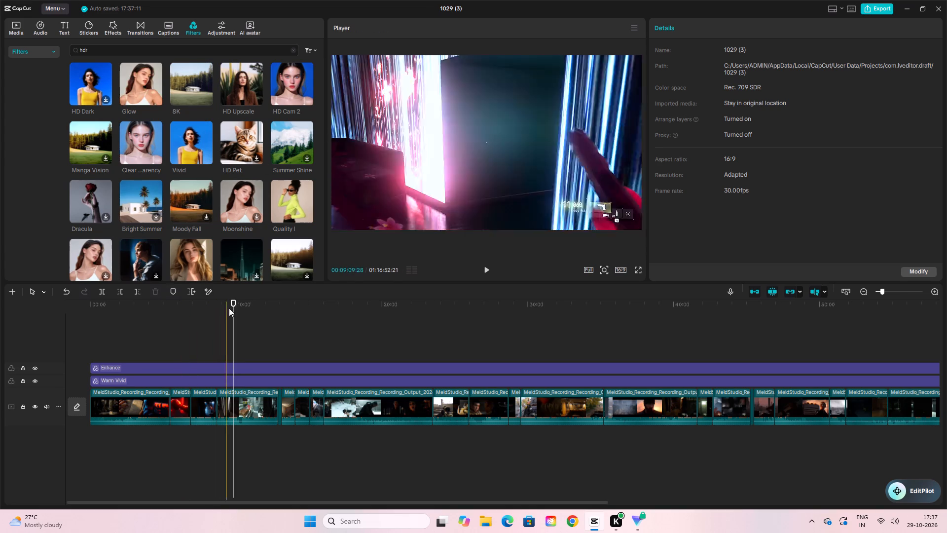
pyautogui.moveTo(232, 307); pyautogui.dragTo(7, 321)
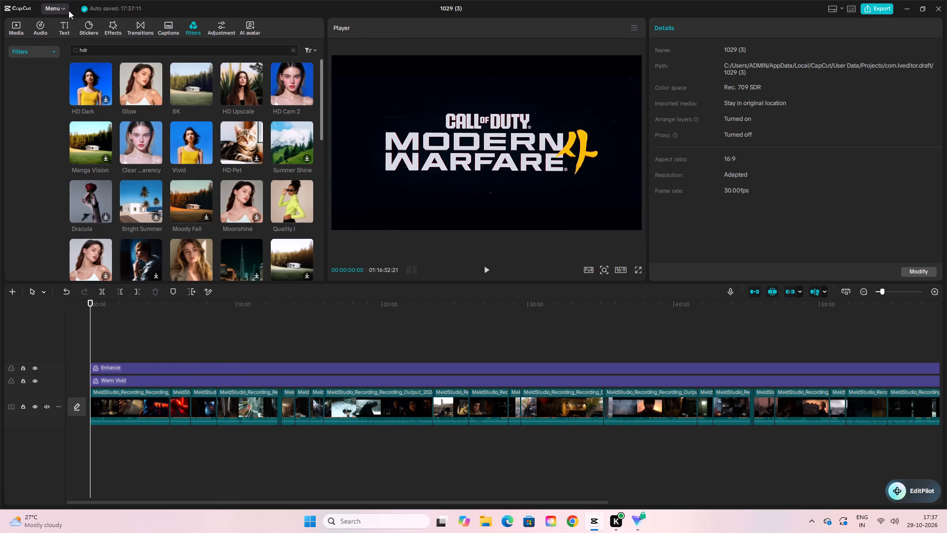
pyautogui.click(219, 26)
pyautogui.click(107, 79)
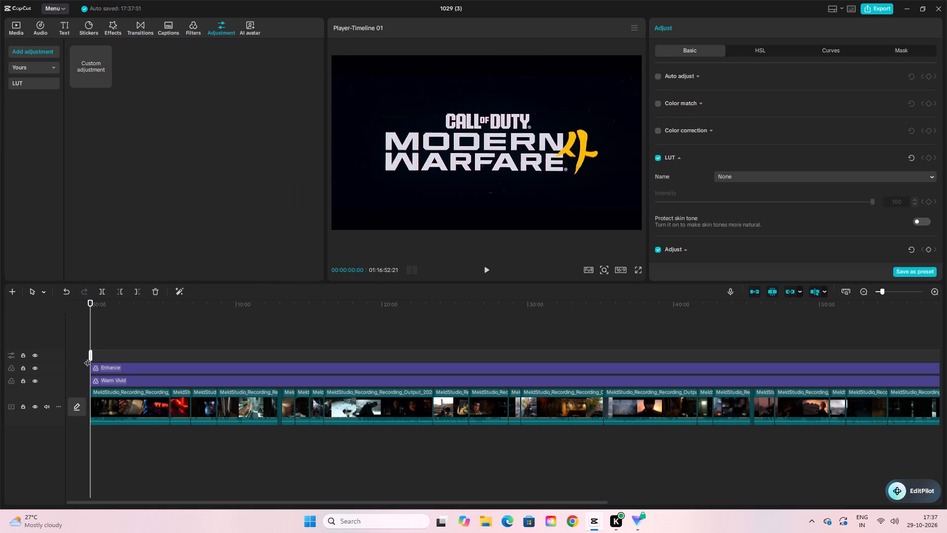
pyautogui.moveTo(90, 355); pyautogui.dragTo(117, 355)
pyautogui.moveTo(92, 352); pyautogui.dragTo(359, 375)
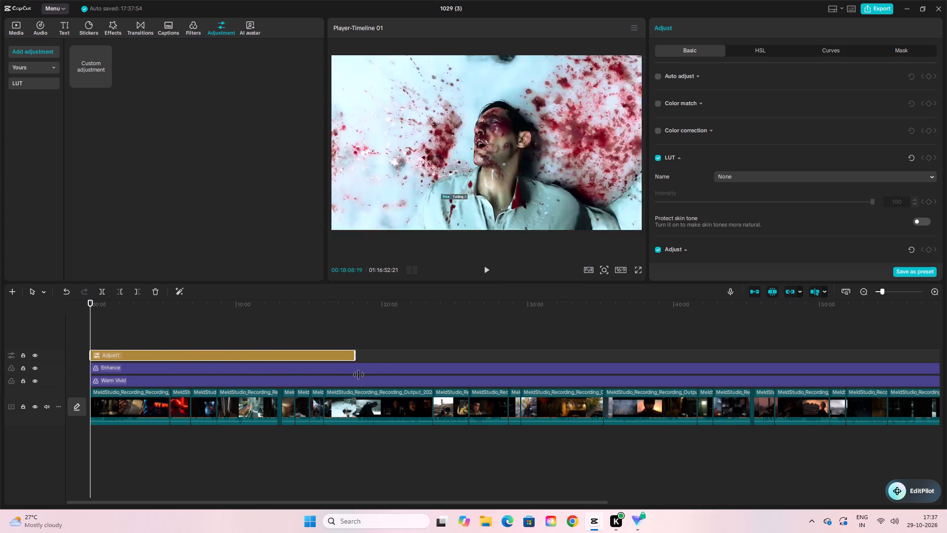
pyautogui.moveTo(359, 375); pyautogui.dragTo(595, 383)
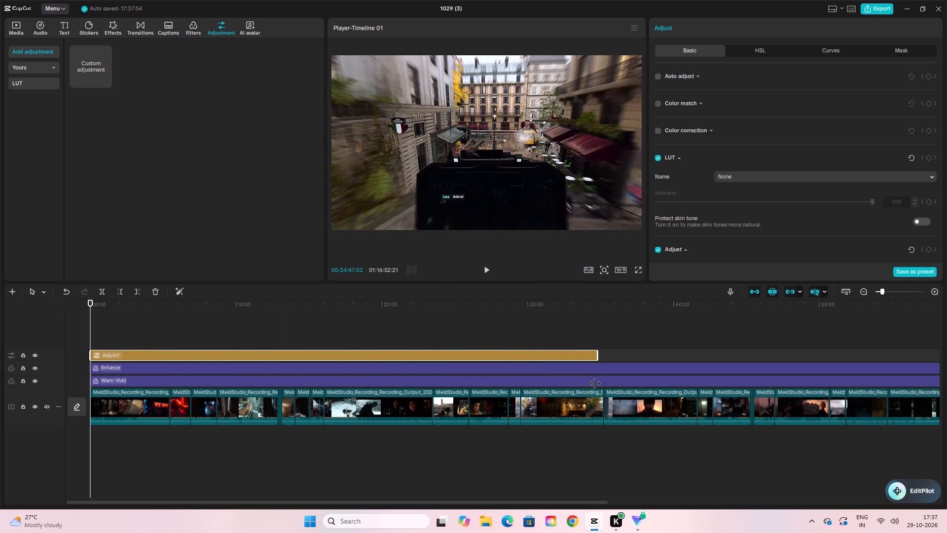
pyautogui.moveTo(595, 383); pyautogui.dragTo(410, 378)
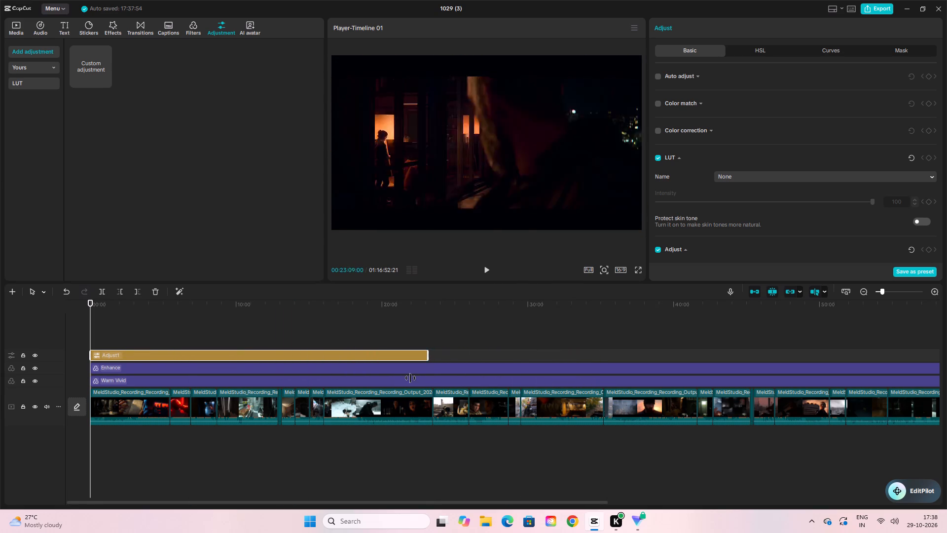
pyautogui.moveTo(410, 378); pyautogui.dragTo(281, 373)
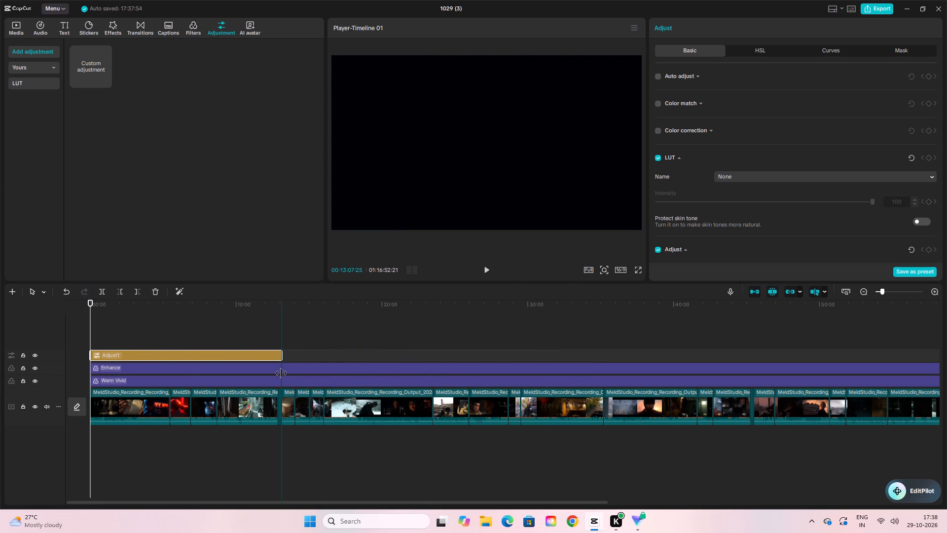
pyautogui.moveTo(281, 373); pyautogui.dragTo(286, 376)
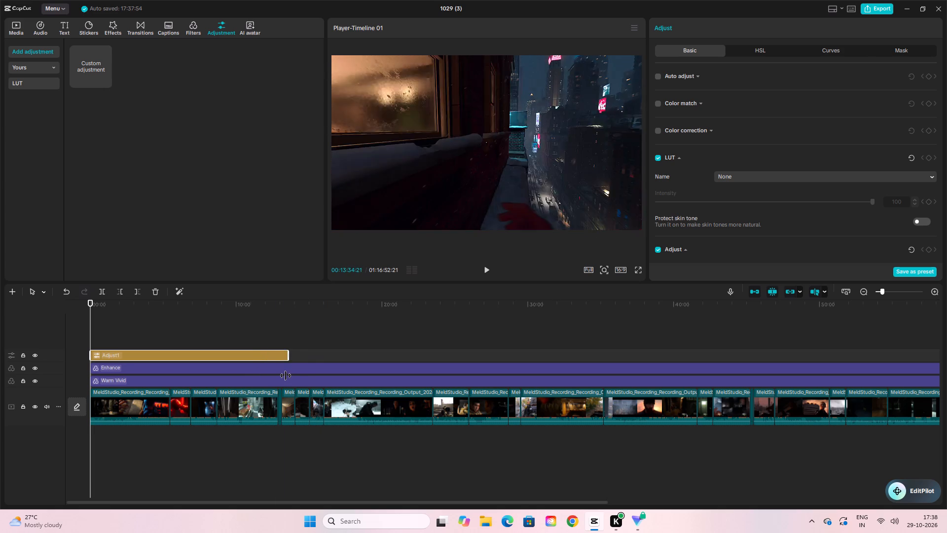
pyautogui.moveTo(286, 376); pyautogui.dragTo(305, 380)
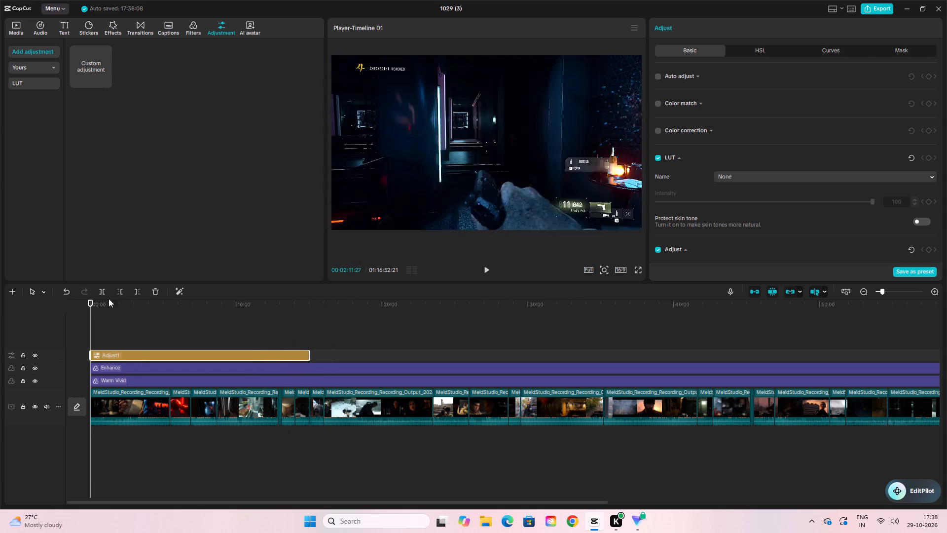
# With the frame at about 1:51 as preview, set the adjustment layer's saturation to 2 and exposure to 6.
pyautogui.moveTo(87, 301); pyautogui.dragTo(117, 309)
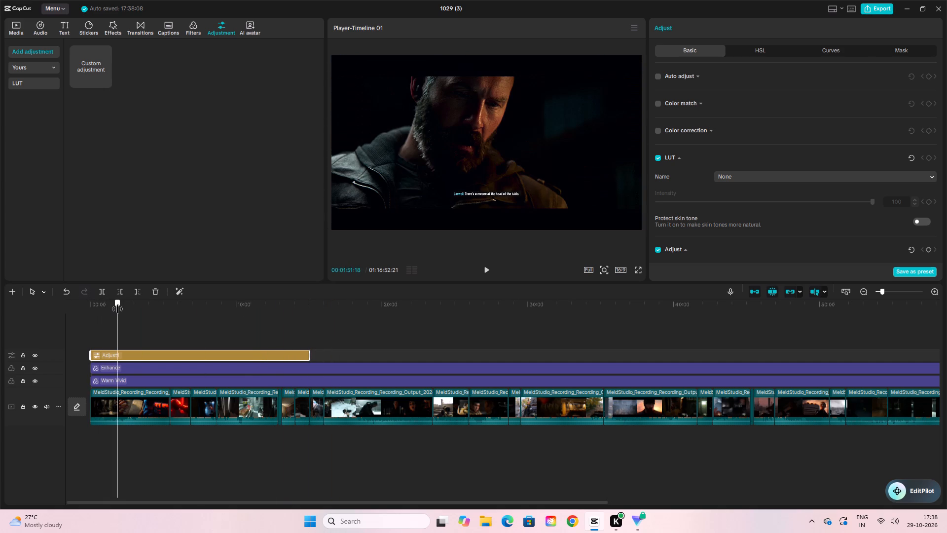
pyautogui.moveTo(117, 309); pyautogui.dragTo(117, 310)
pyautogui.scroll(-2, 853, 192)
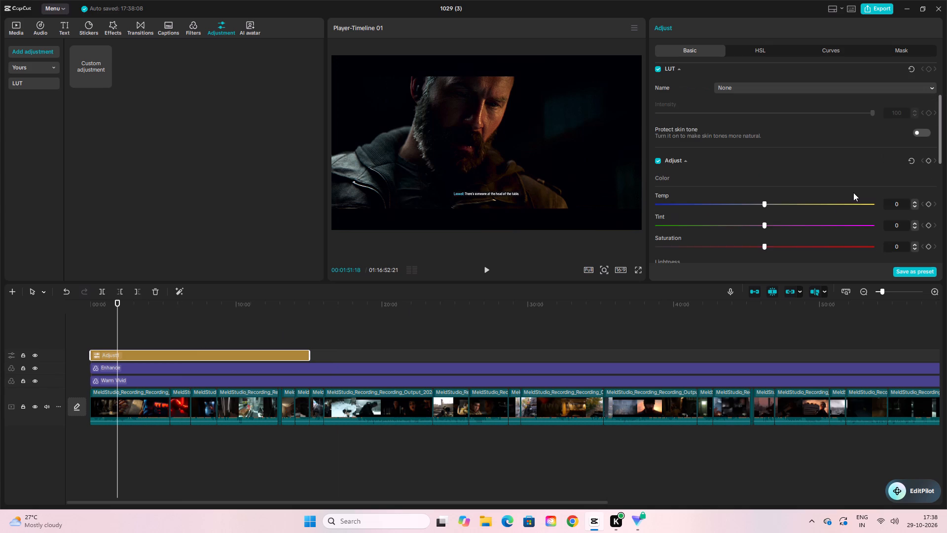
pyautogui.scroll(-1, 853, 192)
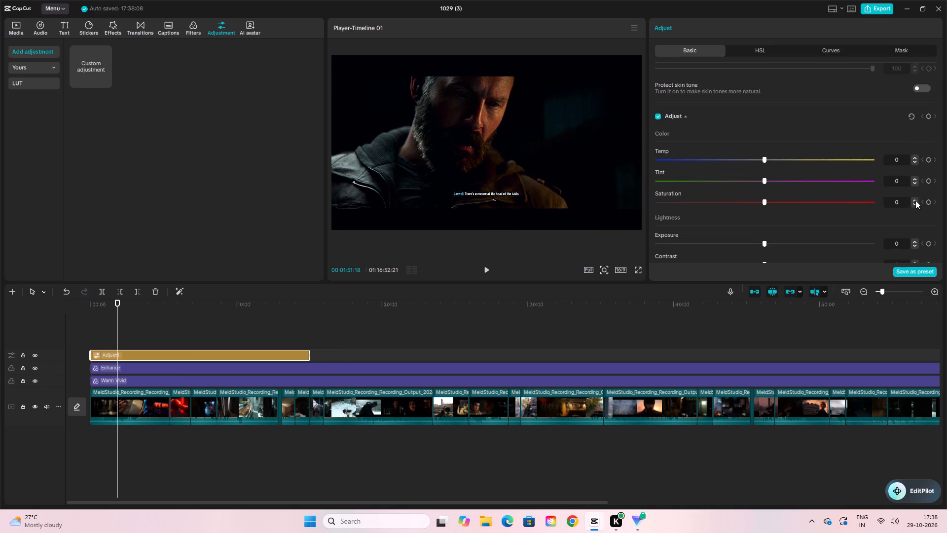
pyautogui.scroll(-4, 911, 203)
pyautogui.scroll(3, 902, 88)
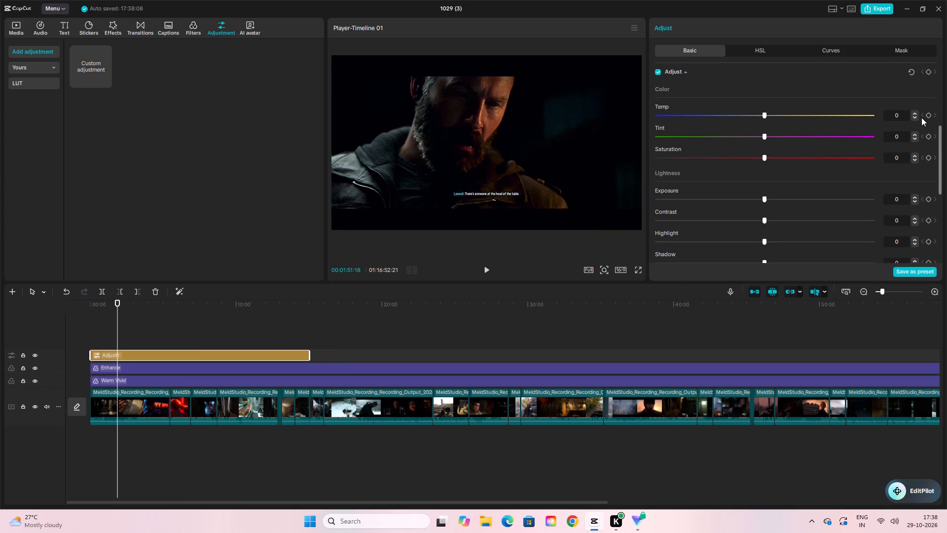
pyautogui.doubleClick(913, 154)
pyautogui.scroll(-1, 913, 154)
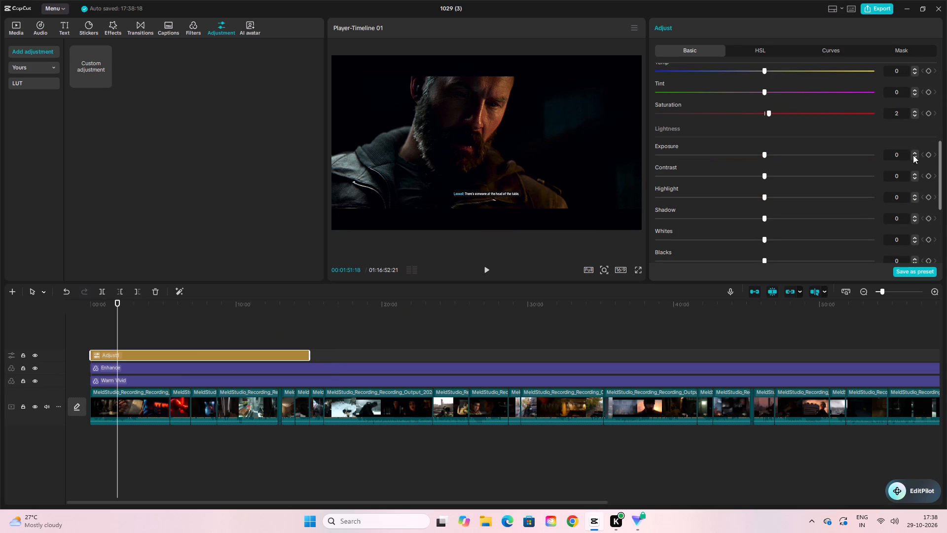
pyautogui.tripleClick(915, 151)
pyautogui.doubleClick(915, 151)
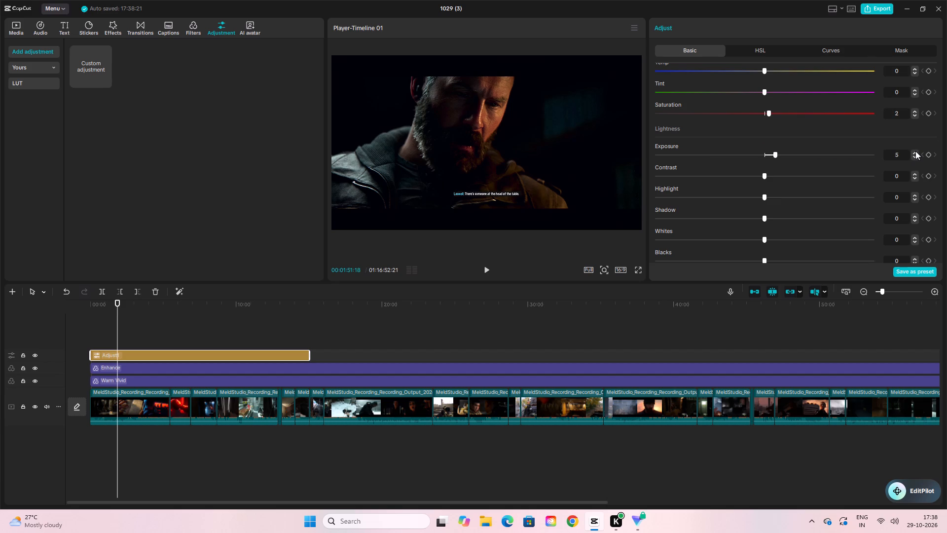
pyautogui.click(915, 151)
# Set the adjustment layer's Sharpen effect to 6 and Clarity to 14.
pyautogui.scroll(-4, 896, 165)
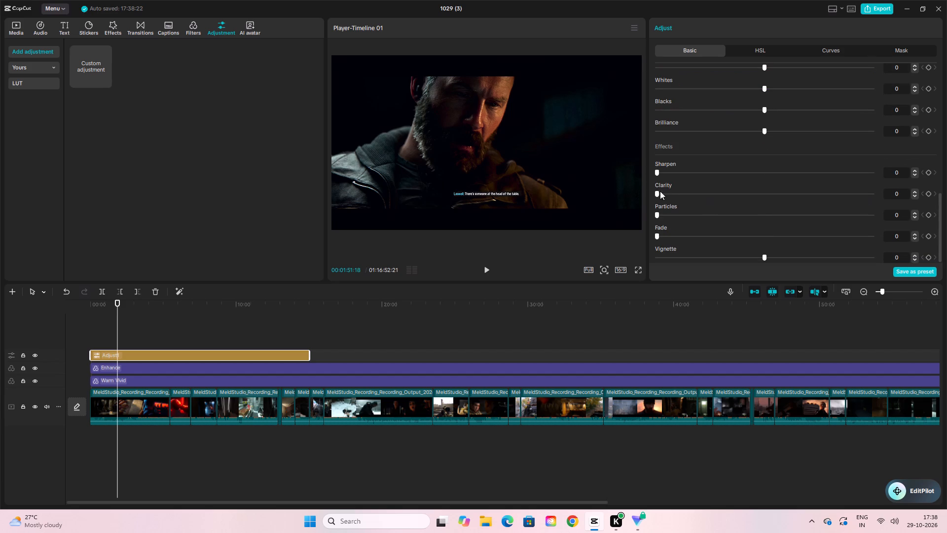
pyautogui.moveTo(656, 173); pyautogui.dragTo(665, 176)
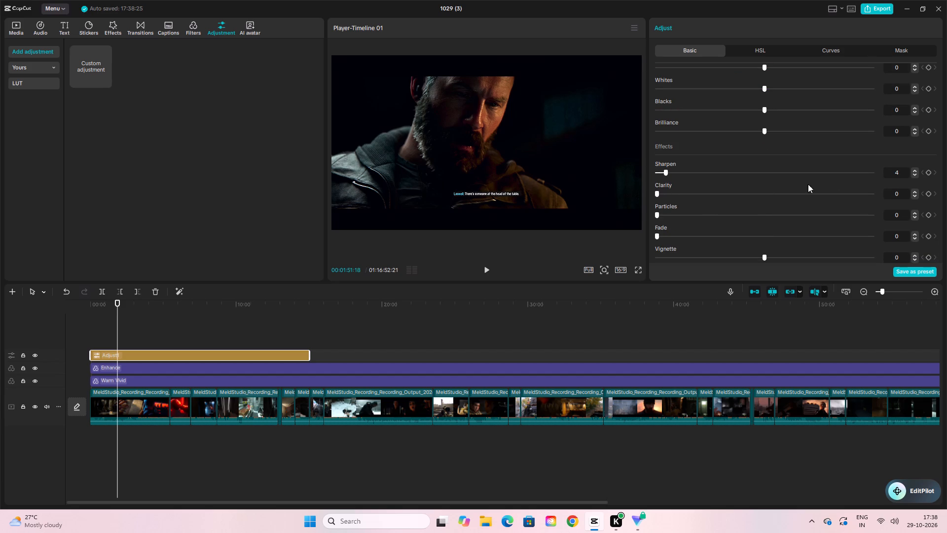
pyautogui.doubleClick(912, 169)
pyautogui.moveTo(656, 196); pyautogui.dragTo(683, 201)
pyautogui.click(914, 191)
# Set the adjustment layer's brilliance to 4 and highlight to 4.
pyautogui.scroll(2, 864, 178)
pyautogui.tripleClick(915, 218)
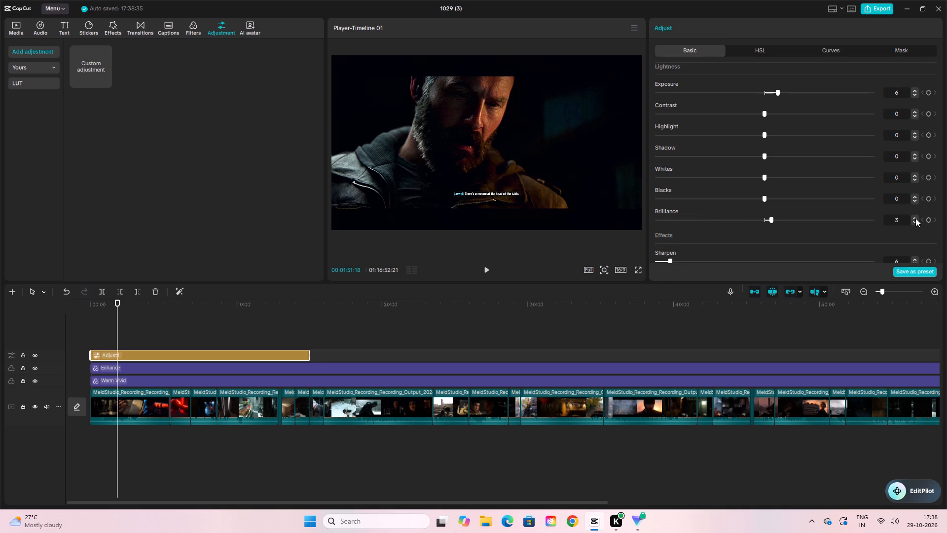
pyautogui.click(915, 218)
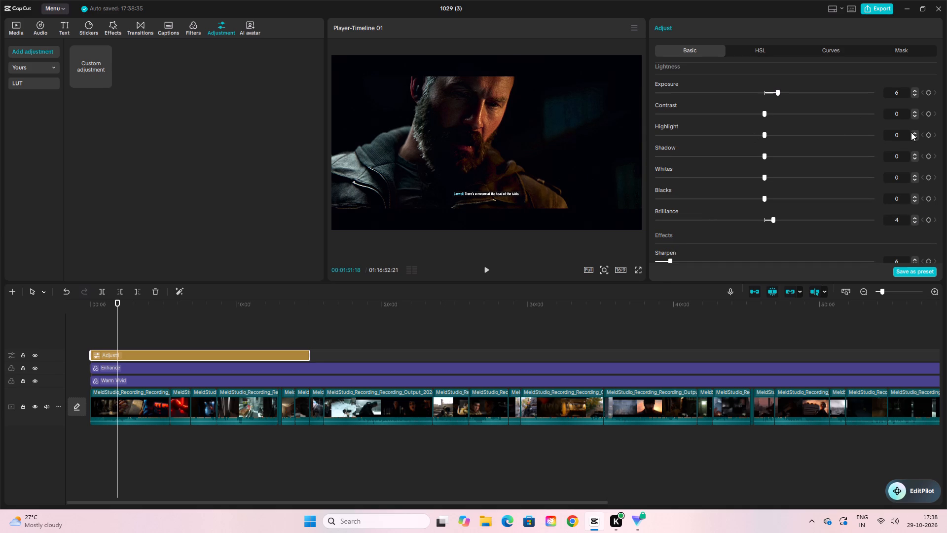
pyautogui.tripleClick(915, 133)
pyautogui.click(915, 133)
# Play the video from about 1:51 and compare the picture with the adjustment layer hidden and shown.
pyautogui.click(491, 271)
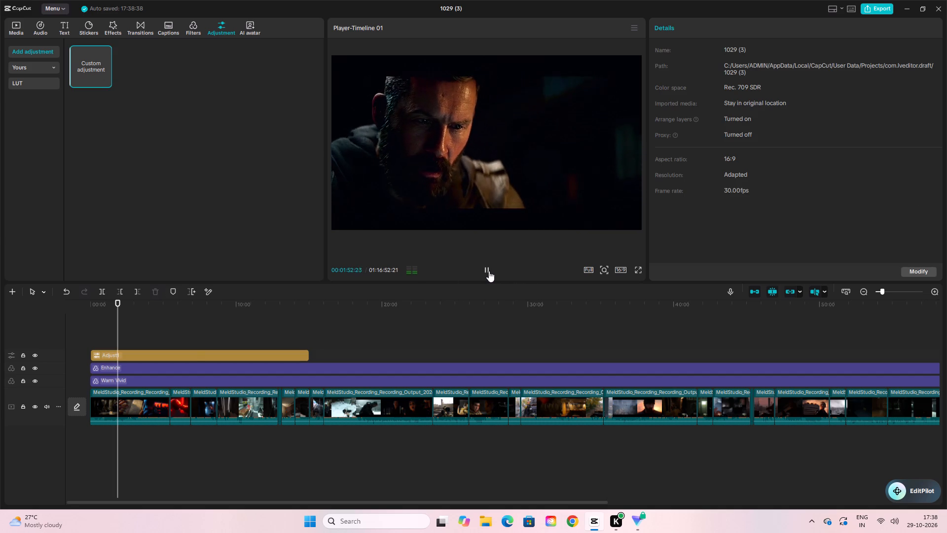
pyautogui.click(33, 353)
pyautogui.click(33, 353)
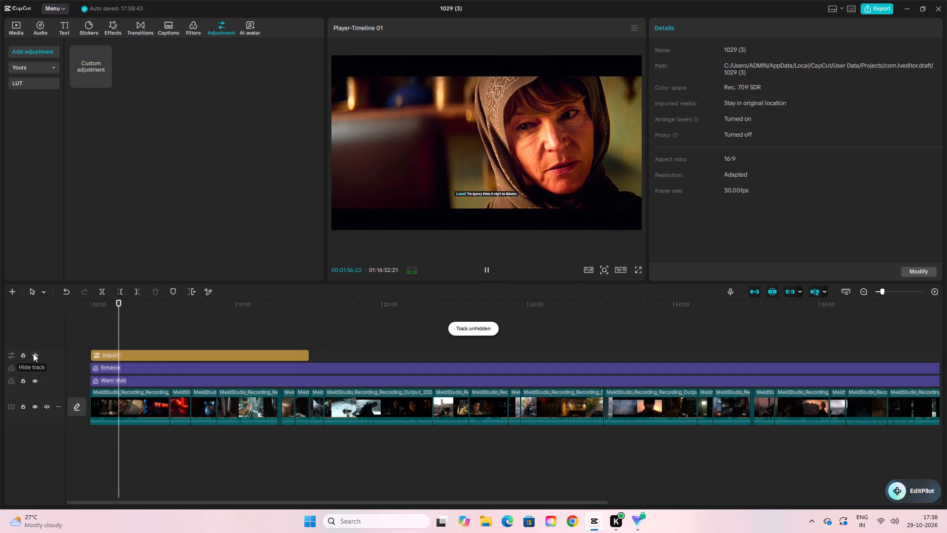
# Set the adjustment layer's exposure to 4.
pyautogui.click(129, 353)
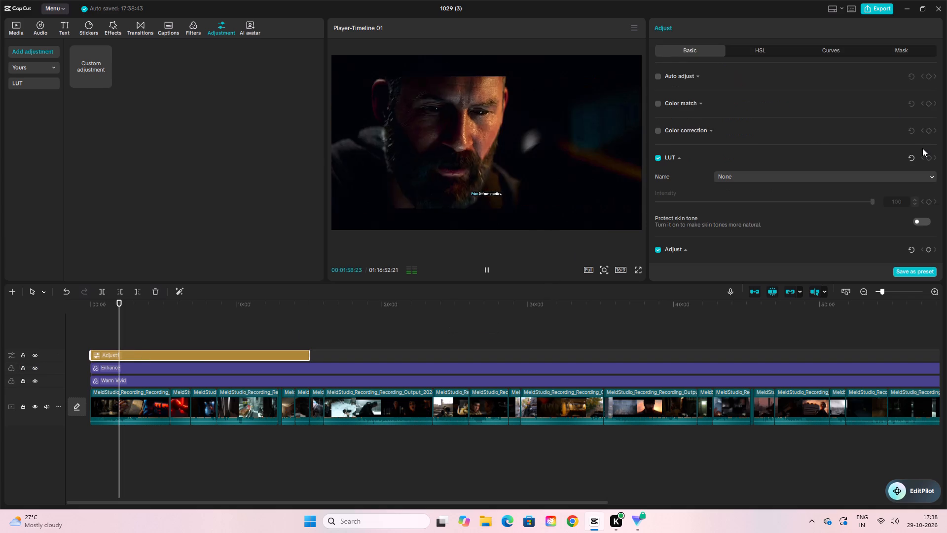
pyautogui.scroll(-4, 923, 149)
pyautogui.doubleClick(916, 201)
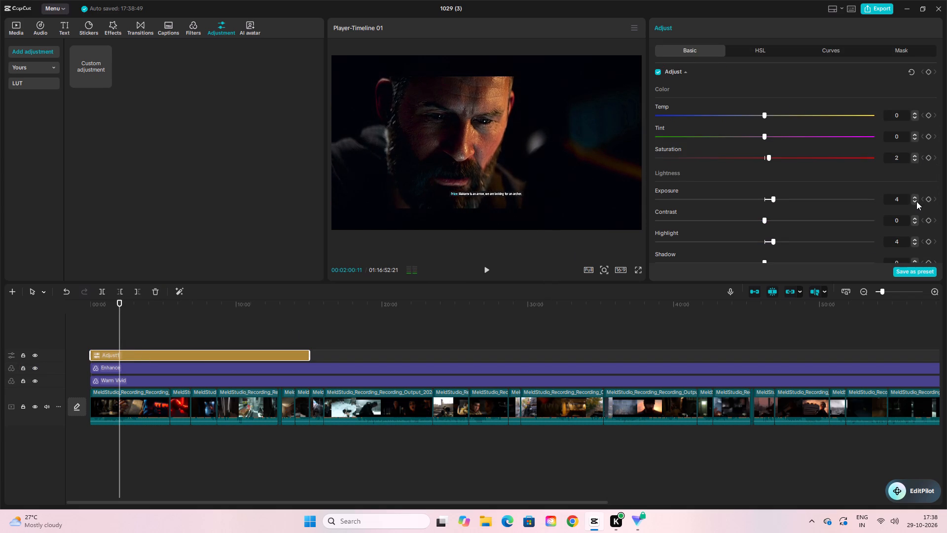
# Compare the picture with the adjustment layer hidden and shown at 2:00, and play the following seconds in full screen.
pyautogui.click(33, 355)
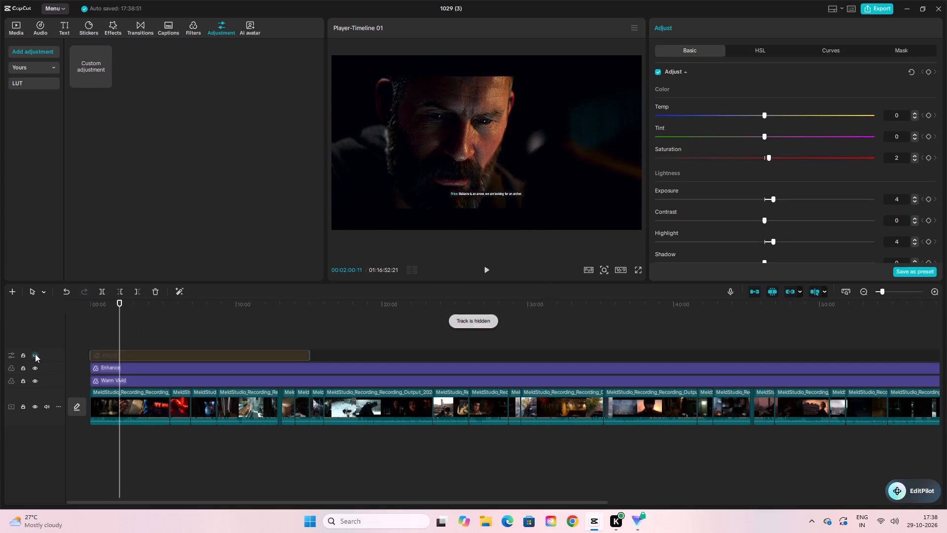
pyautogui.click(35, 354)
pyautogui.click(490, 269)
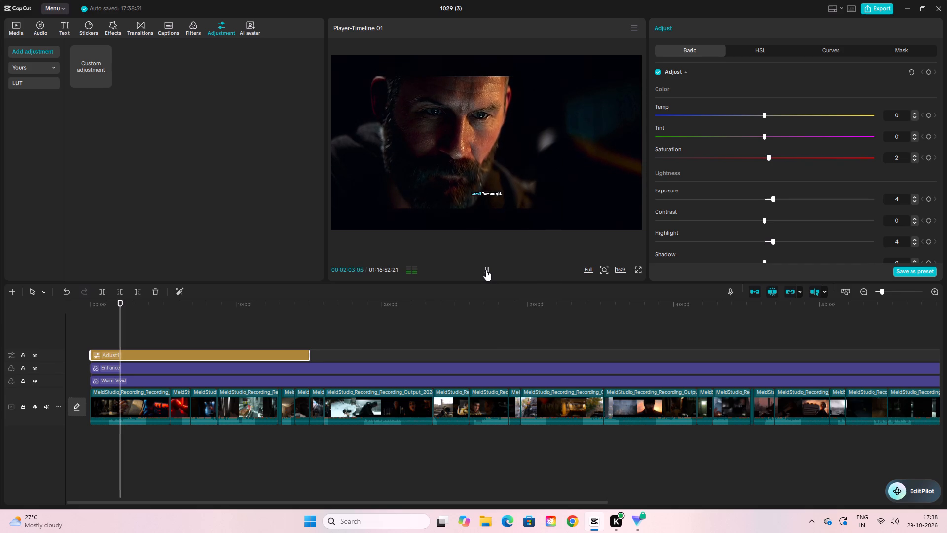
pyautogui.click(637, 267)
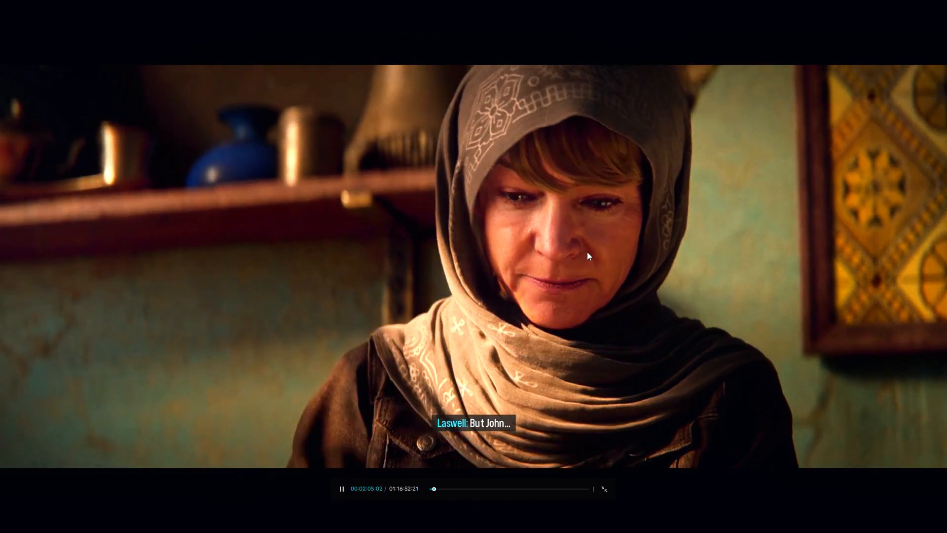
pyautogui.click(547, 378)
pyautogui.click(606, 492)
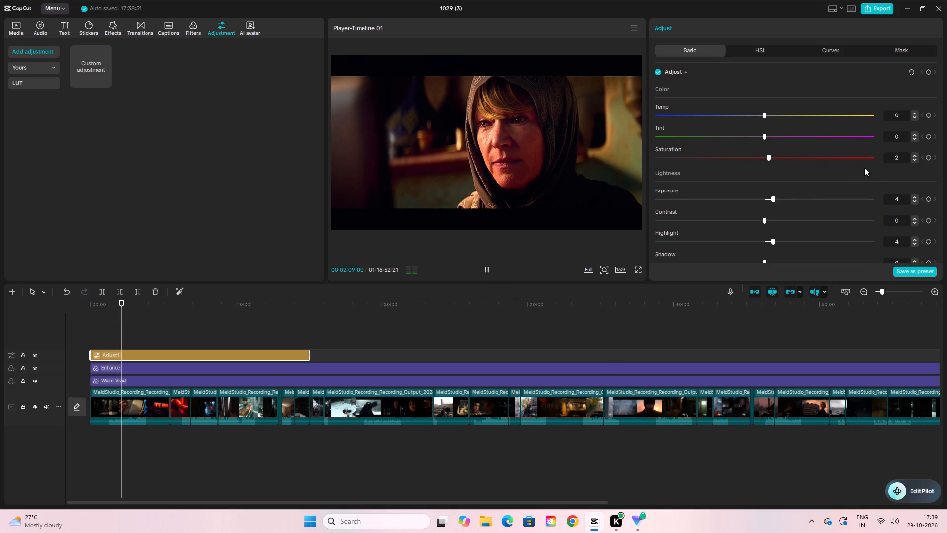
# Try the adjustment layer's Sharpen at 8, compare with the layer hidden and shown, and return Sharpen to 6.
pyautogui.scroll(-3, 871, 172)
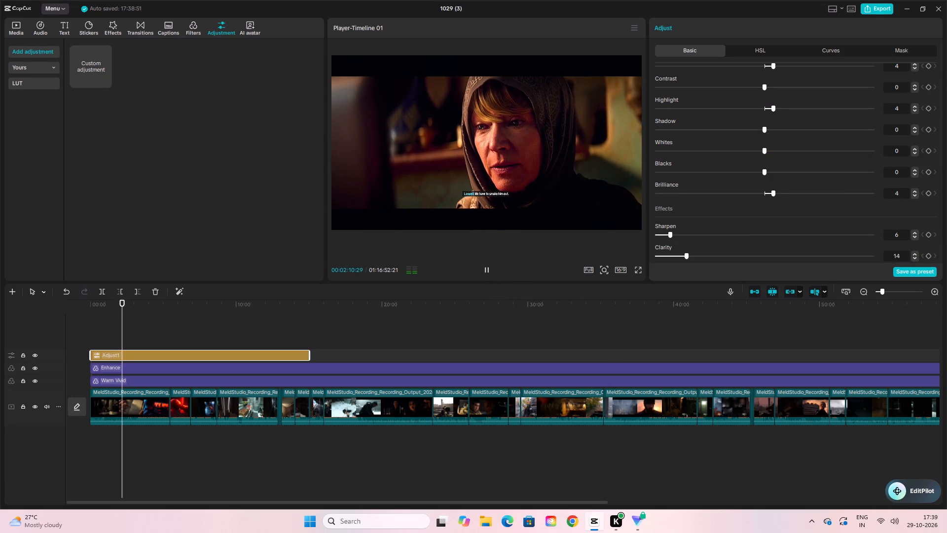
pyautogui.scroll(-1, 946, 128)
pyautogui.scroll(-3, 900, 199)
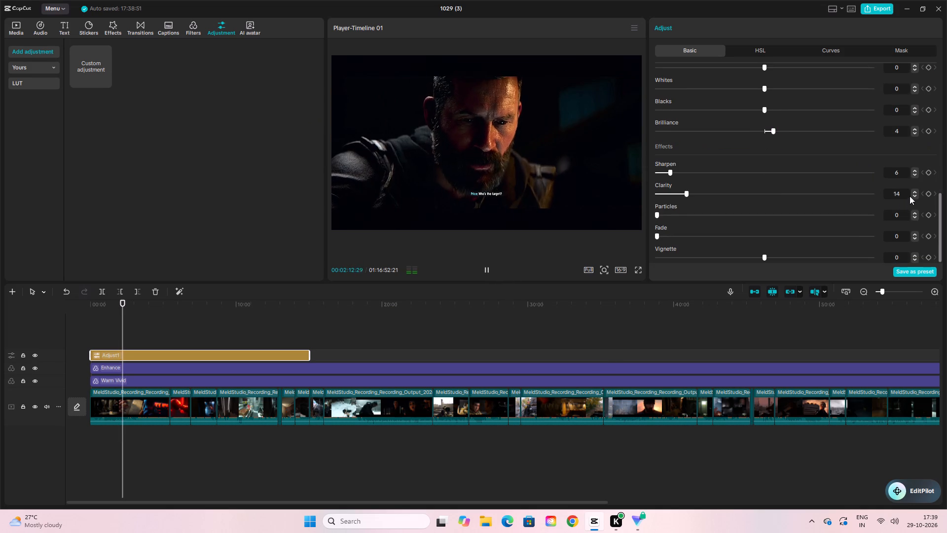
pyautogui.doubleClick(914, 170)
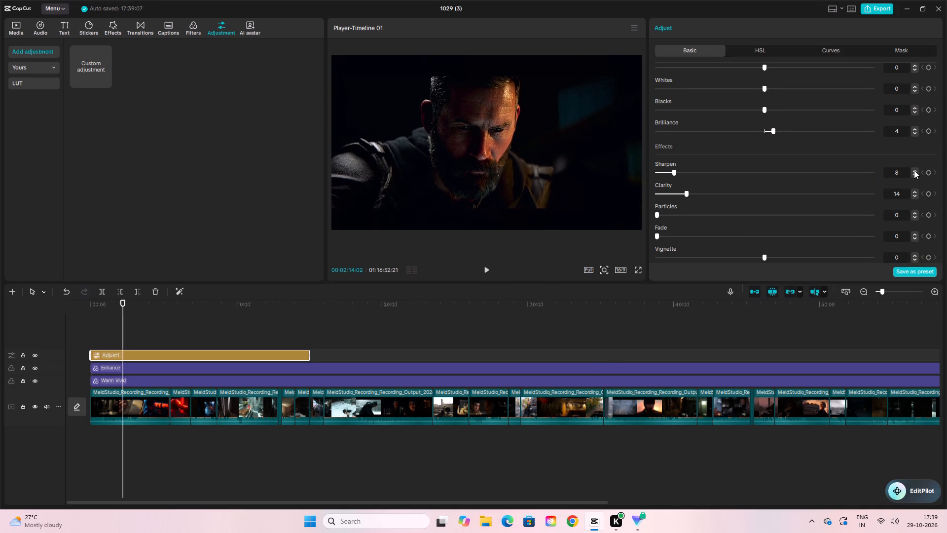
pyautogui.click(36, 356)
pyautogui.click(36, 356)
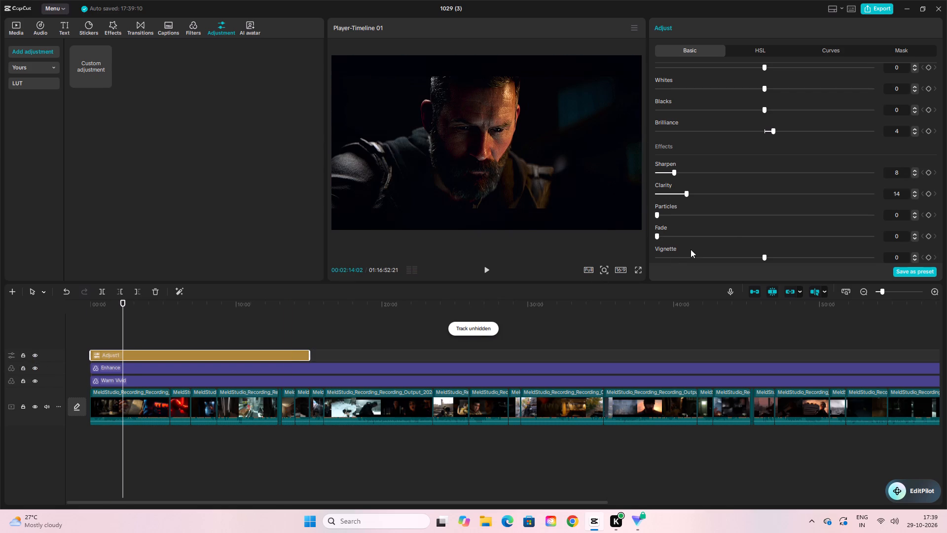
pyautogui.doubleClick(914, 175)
# Set the adjustment layer's Clarity to 10 and brilliance to 3.
pyautogui.doubleClick(916, 196)
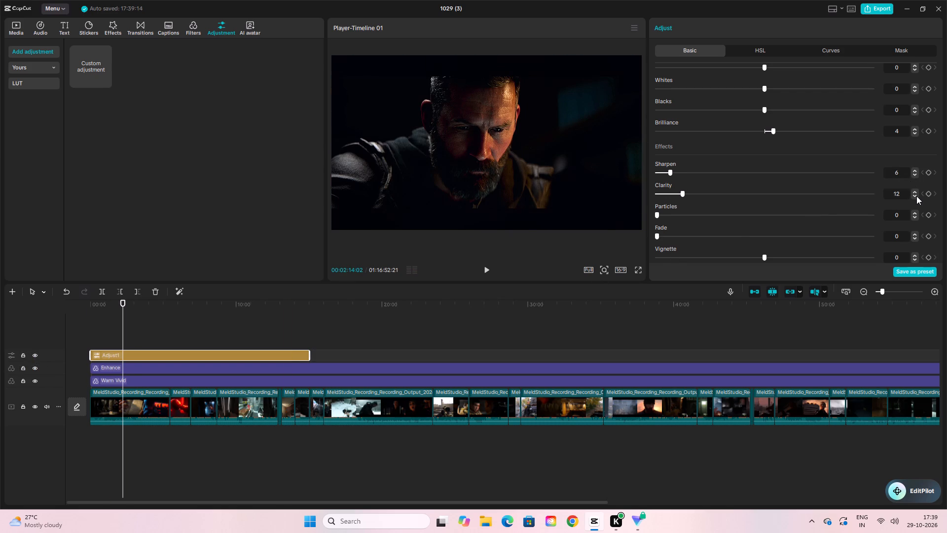
pyautogui.click(916, 196)
pyautogui.click(916, 196)
pyautogui.click(912, 132)
# Review the graded footage from 2:14 to about 15:30, and play the dialogue scene from about 1:20 in full screen.
pyautogui.click(481, 274)
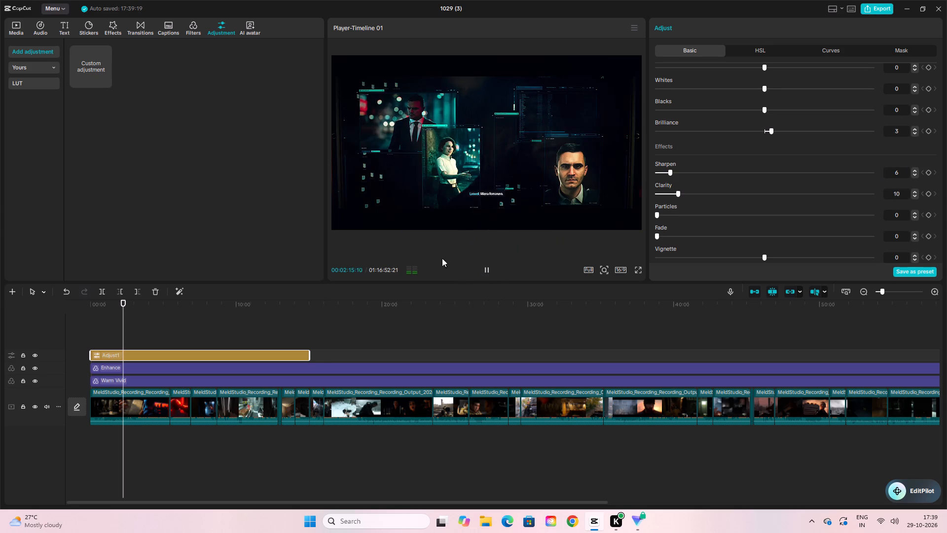
pyautogui.moveTo(122, 304); pyautogui.dragTo(149, 315)
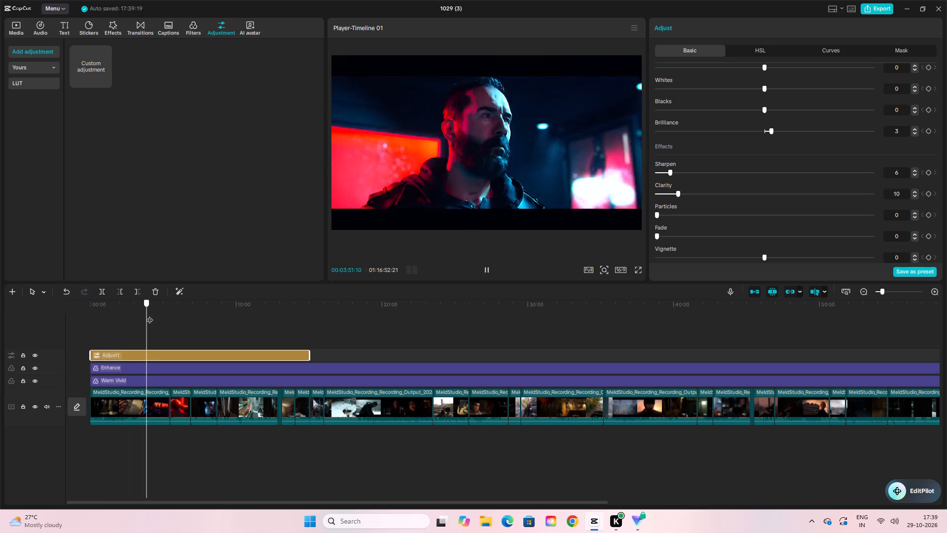
pyautogui.moveTo(149, 315); pyautogui.dragTo(209, 323)
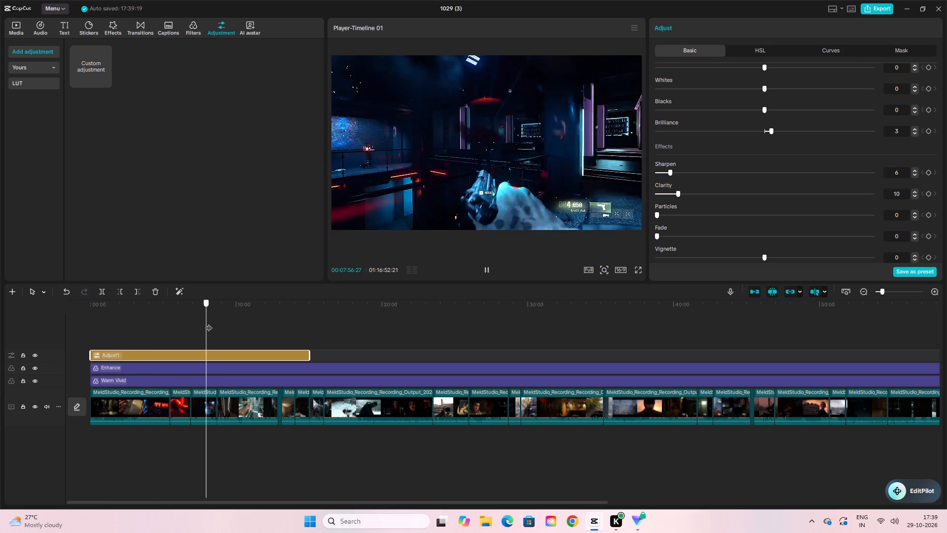
pyautogui.moveTo(209, 323); pyautogui.dragTo(264, 333)
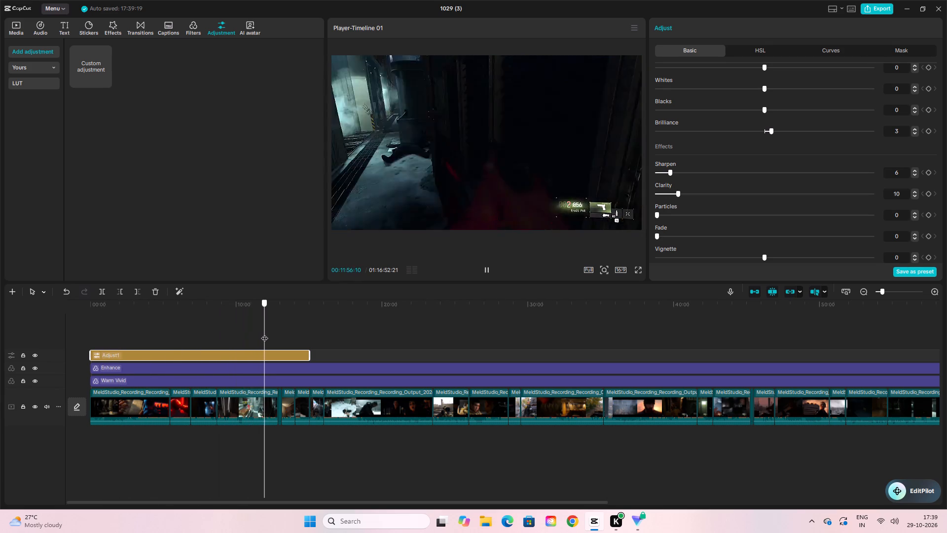
pyautogui.moveTo(264, 333); pyautogui.dragTo(318, 343)
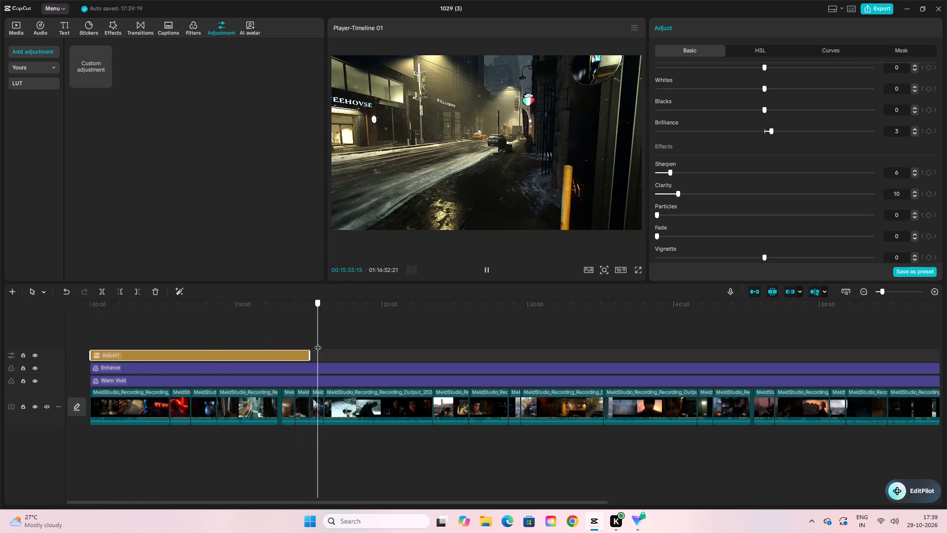
pyautogui.moveTo(318, 343); pyautogui.dragTo(110, 341)
pyautogui.click(485, 268)
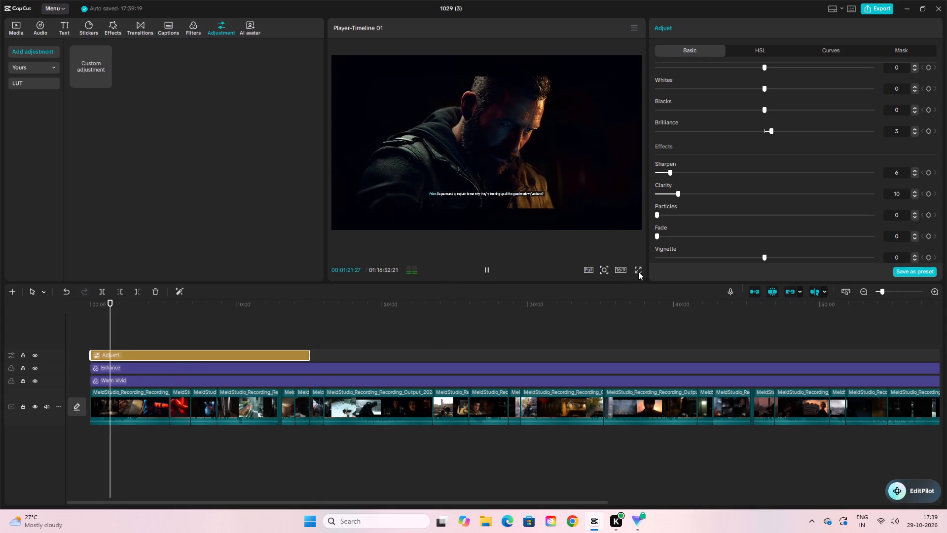
pyautogui.click(638, 273)
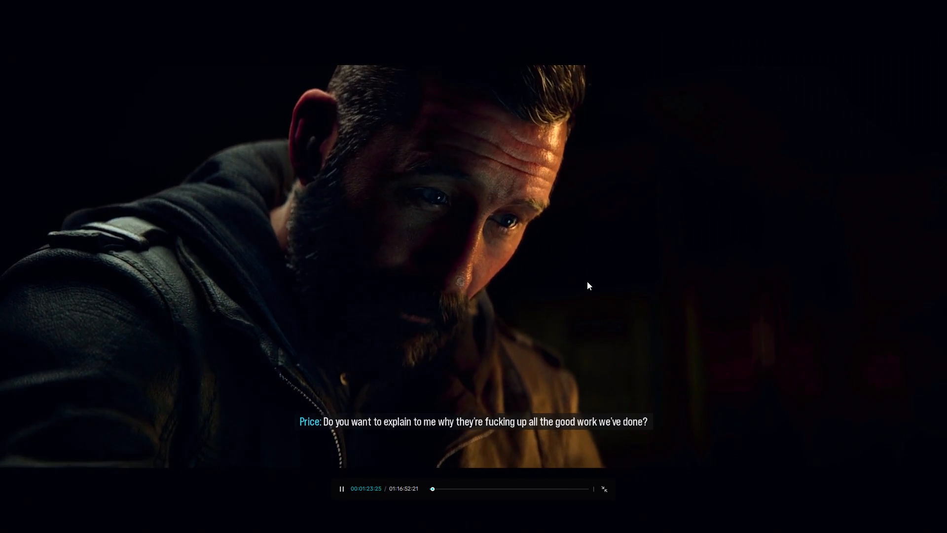
pyautogui.click(604, 491)
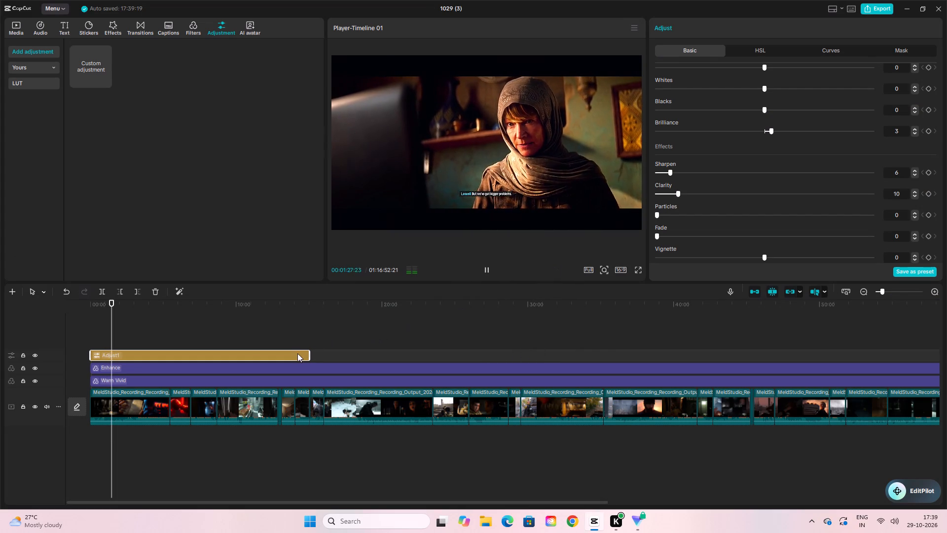
# Check the intensity settings of the Enhance and Warm Vivid filters.
pyautogui.click(230, 368)
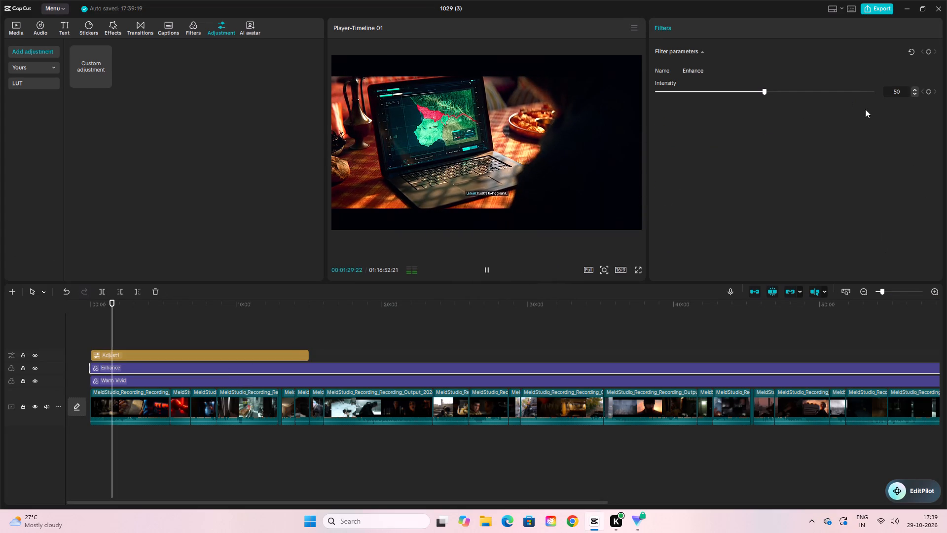
pyautogui.click(562, 382)
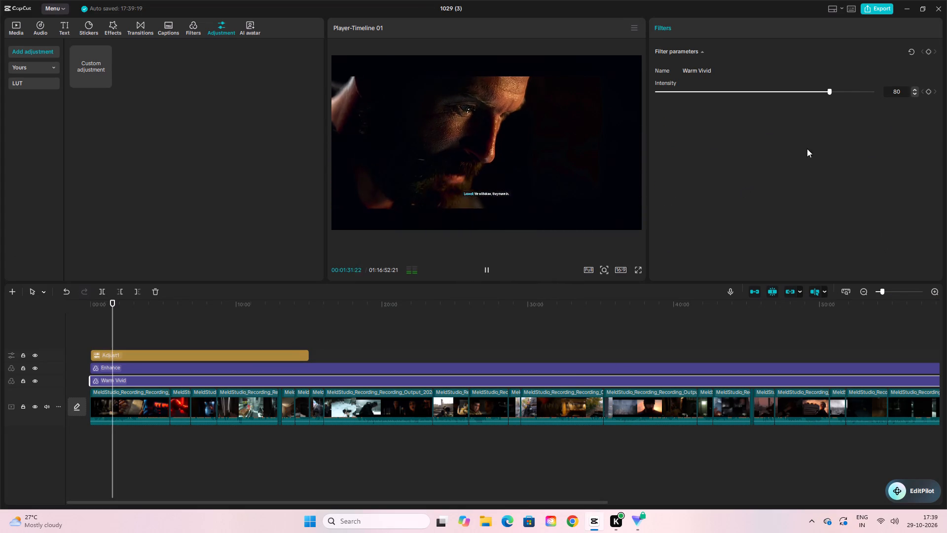
pyautogui.click(273, 373)
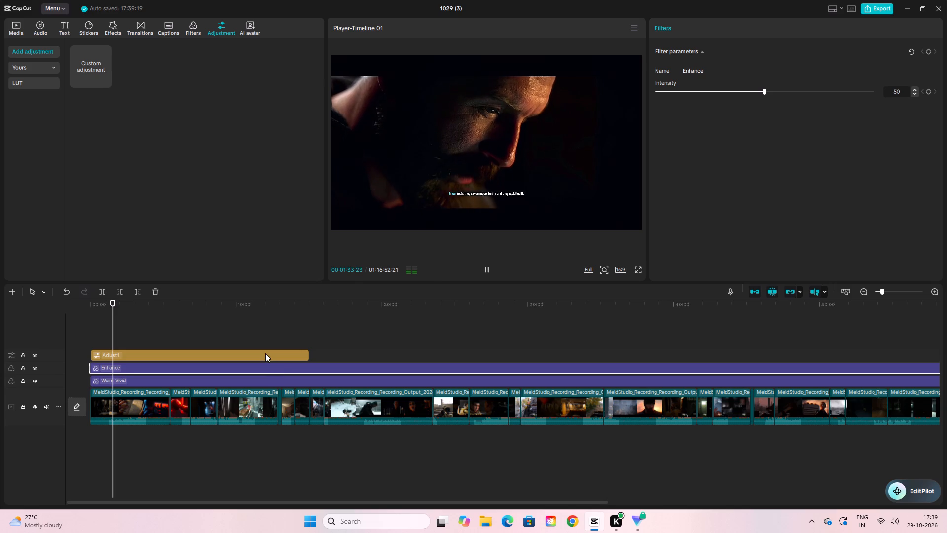
# Set the adjustment layer's saturation to 3 and exposure to 5.
pyautogui.click(265, 353)
pyautogui.scroll(-3, 874, 218)
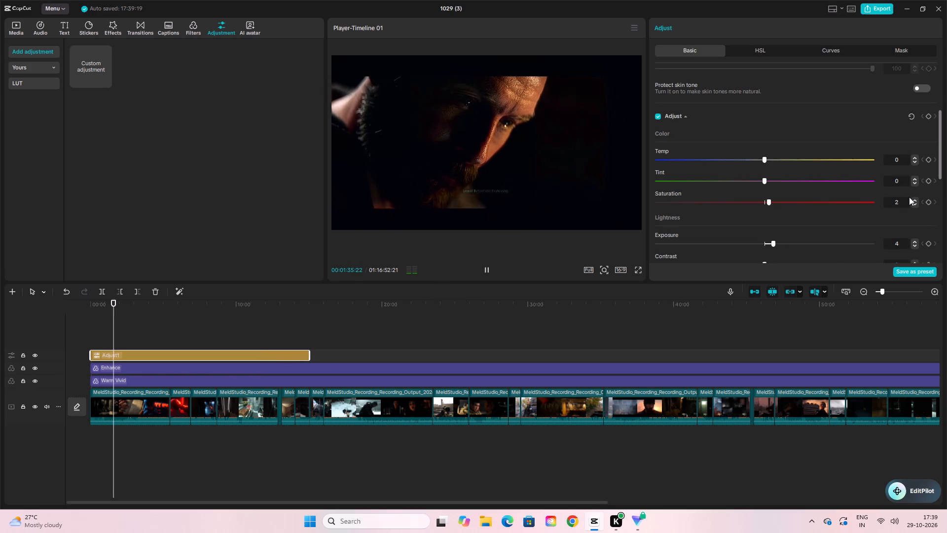
pyautogui.scroll(-1, 918, 210)
pyautogui.click(916, 153)
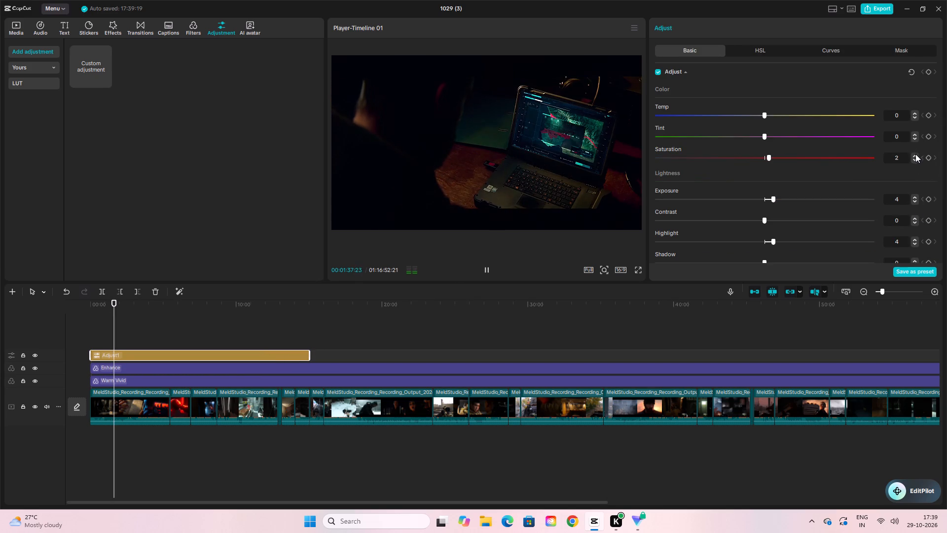
pyautogui.click(914, 153)
pyautogui.click(914, 155)
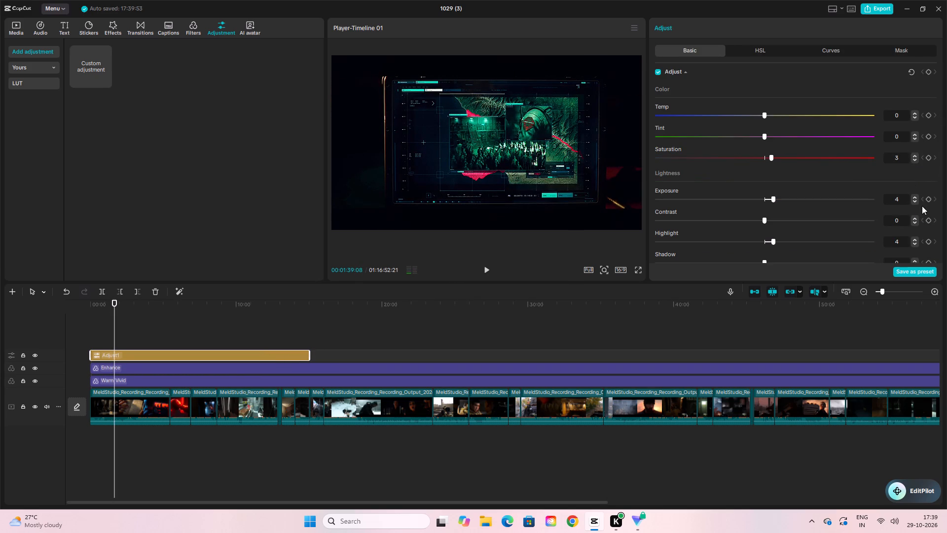
pyautogui.click(915, 198)
# Review the adjustment layer's remaining lightness and effect values, and scrub the graded footage up to about 14:30.
pyautogui.scroll(-1, 724, 228)
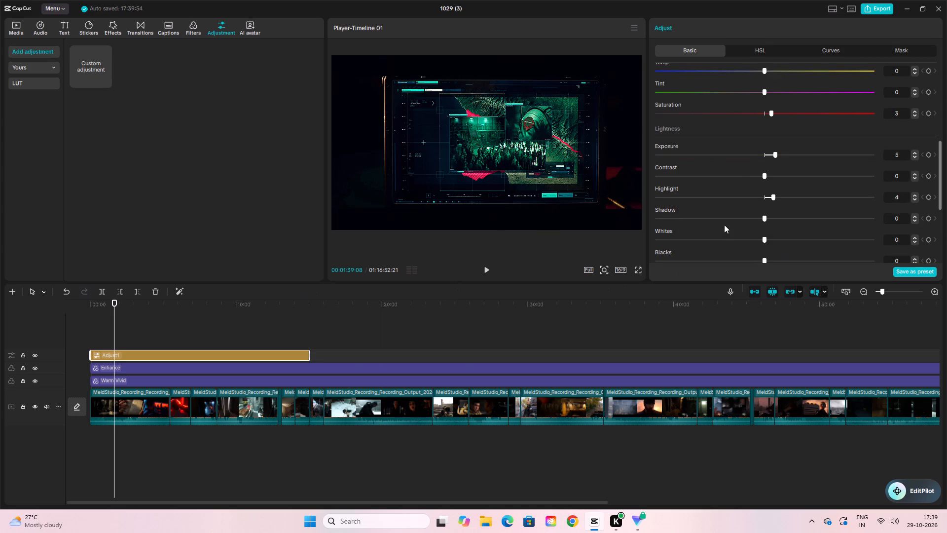
pyautogui.scroll(-1, 707, 211)
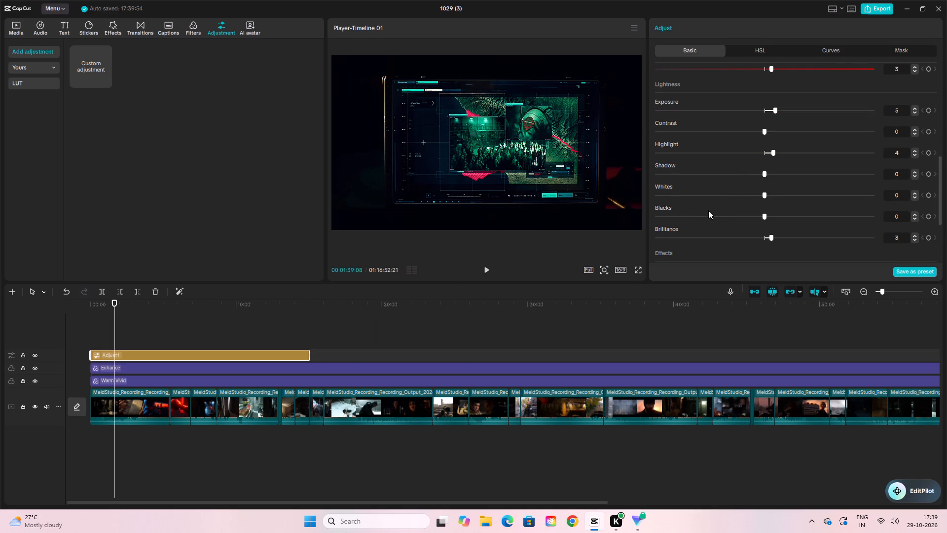
pyautogui.scroll(-2, 708, 210)
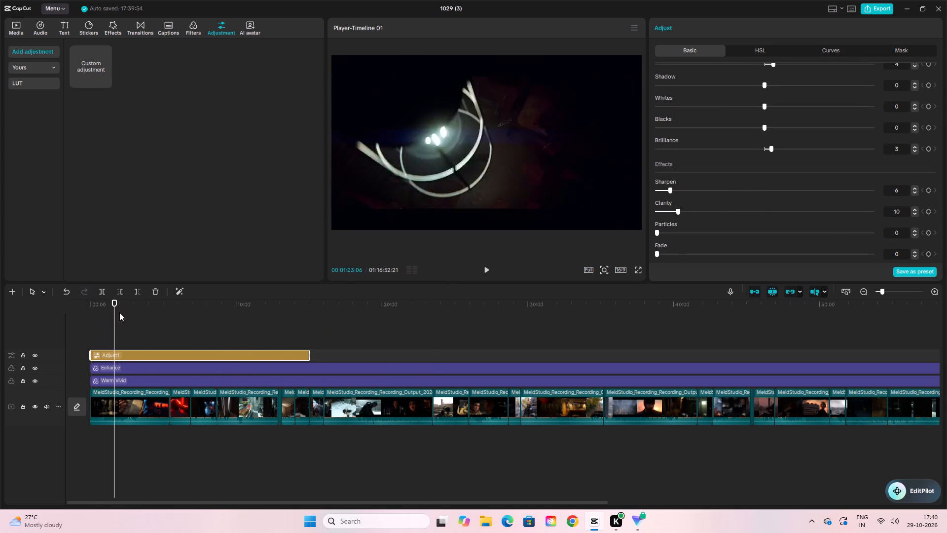
pyautogui.moveTo(113, 303); pyautogui.dragTo(237, 324)
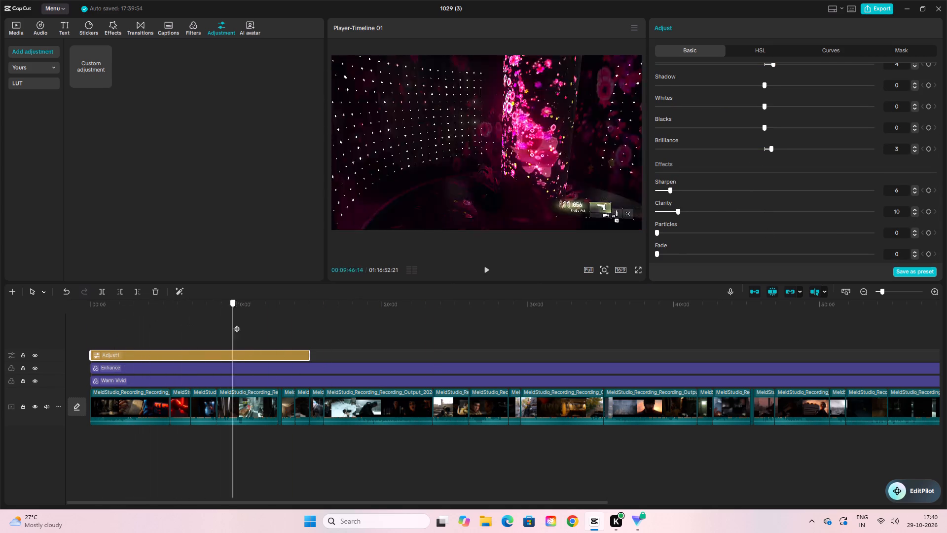
pyautogui.moveTo(237, 324); pyautogui.dragTo(302, 344)
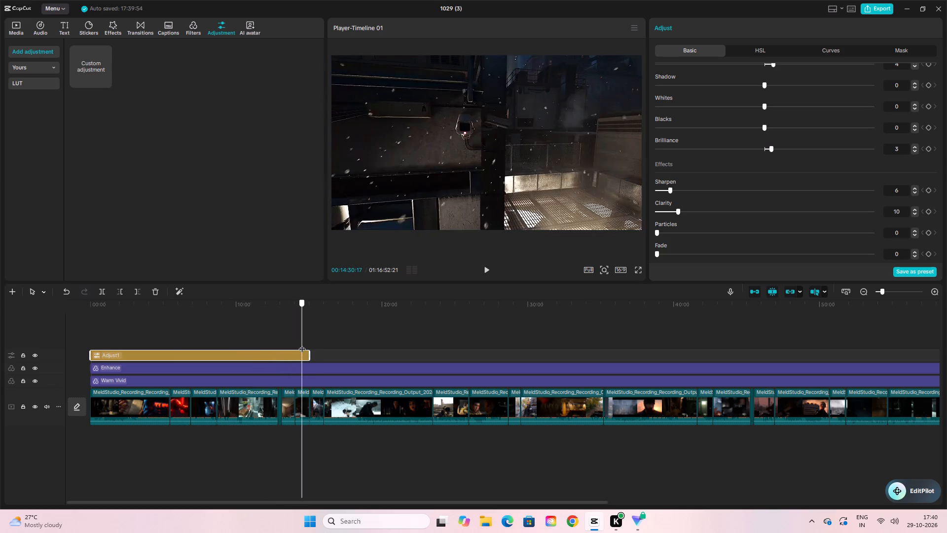
# Scrub the graded footage between about 15:02 and 8:53, and play the gameplay from about 8:53.
pyautogui.moveTo(302, 344); pyautogui.dragTo(310, 346)
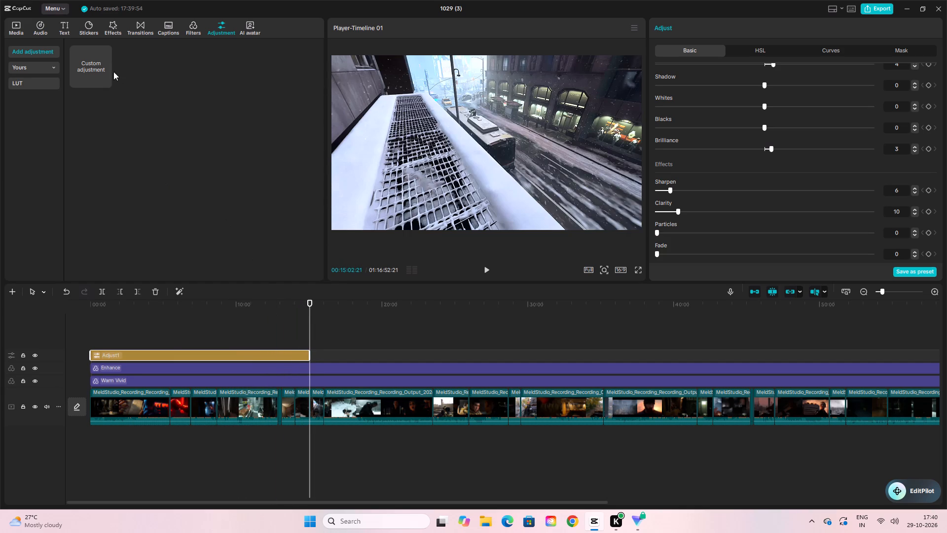
pyautogui.moveTo(308, 304); pyautogui.dragTo(269, 319)
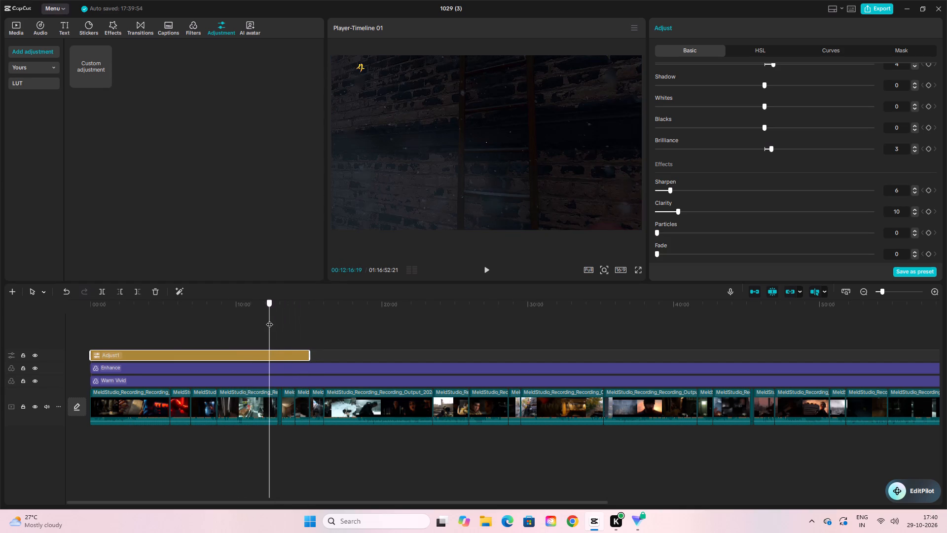
pyautogui.moveTo(269, 319); pyautogui.dragTo(220, 329)
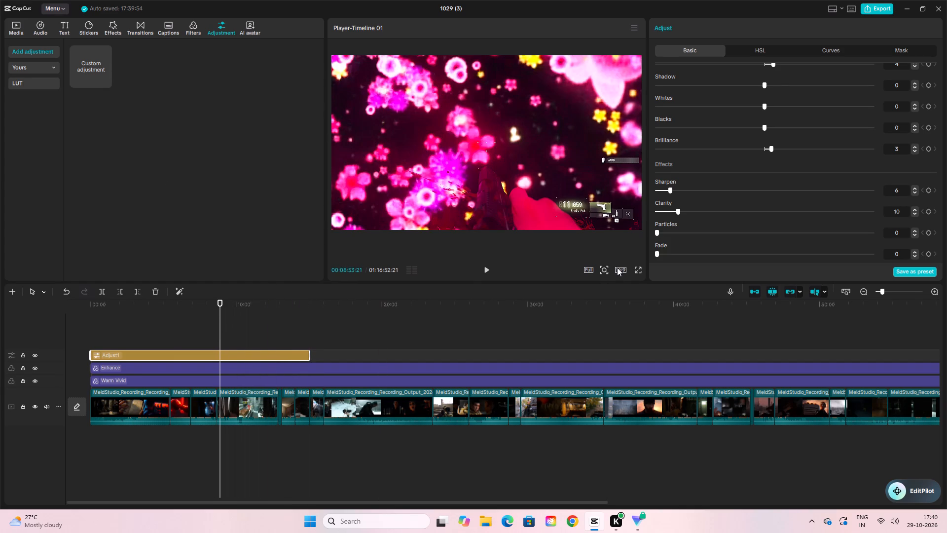
pyautogui.click(486, 270)
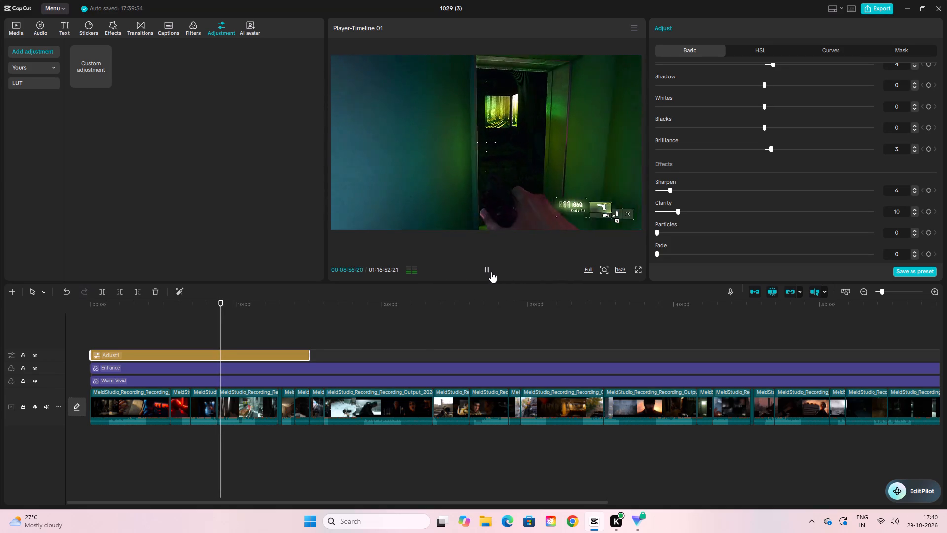
pyautogui.click(491, 272)
pyautogui.click(491, 272)
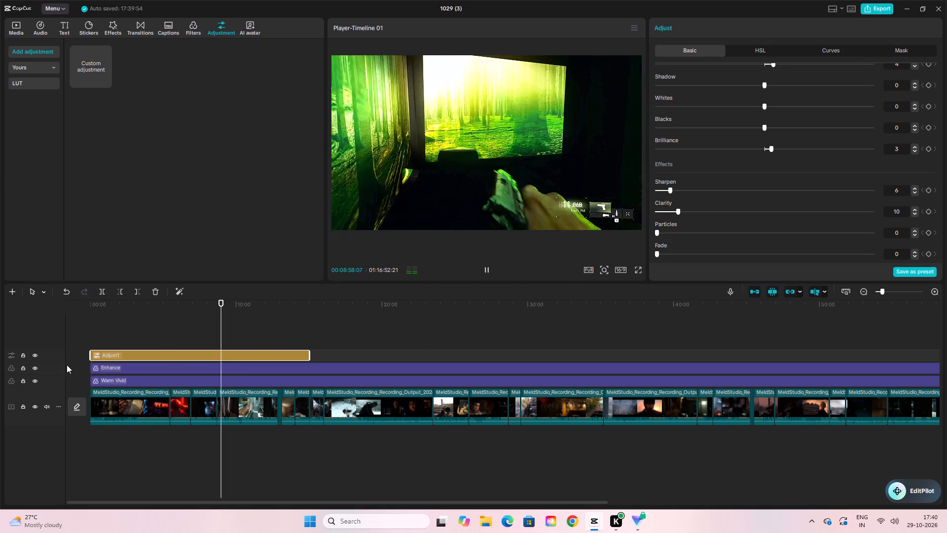
# Compare the playback with the Adjust1, Warm Vivid and Enhance tracks each briefly hidden, and scrub the footage between about 6:53 and 15:19.
pyautogui.click(36, 356)
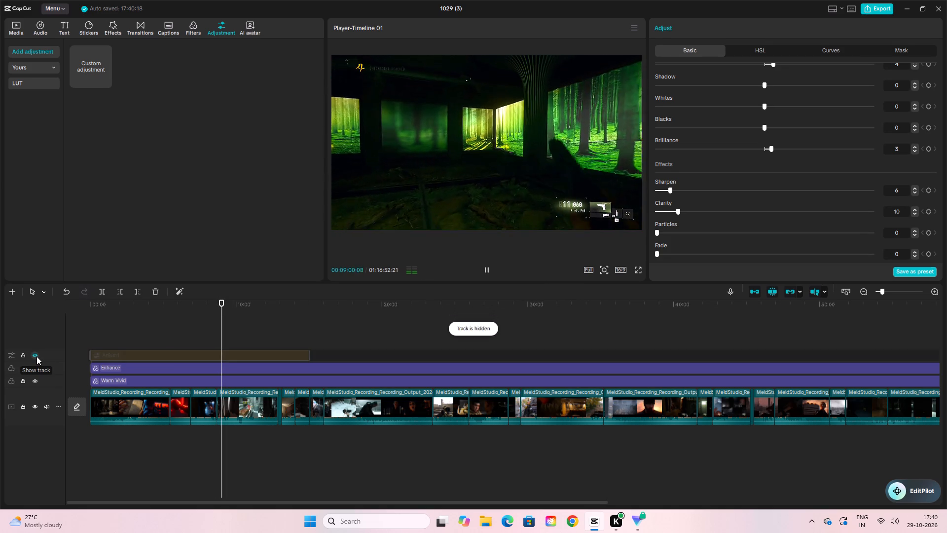
pyautogui.click(36, 356)
pyautogui.click(33, 382)
pyautogui.click(33, 382)
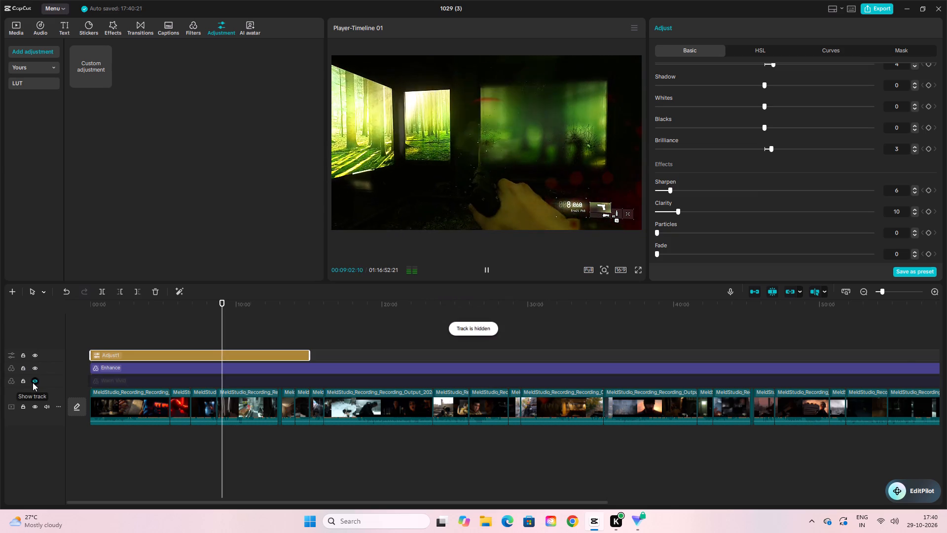
pyautogui.click(35, 370)
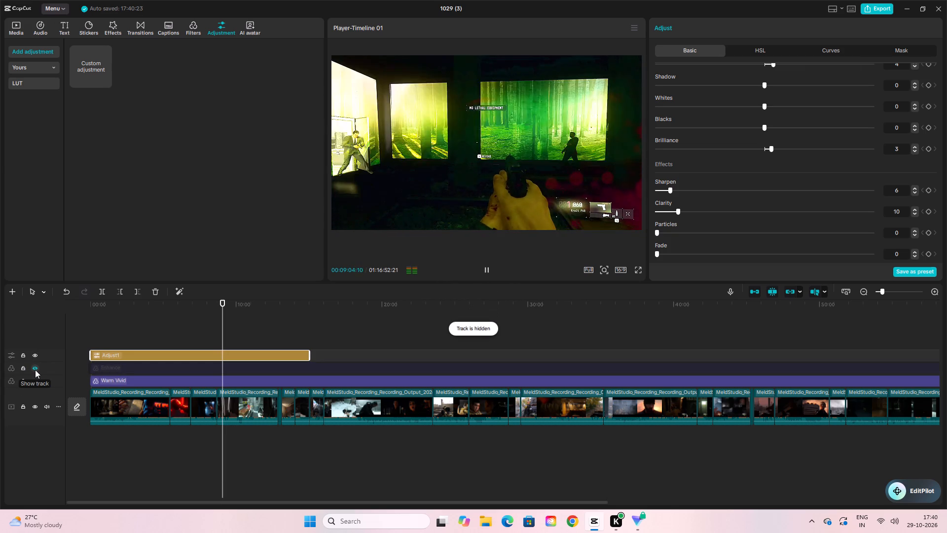
pyautogui.click(35, 370)
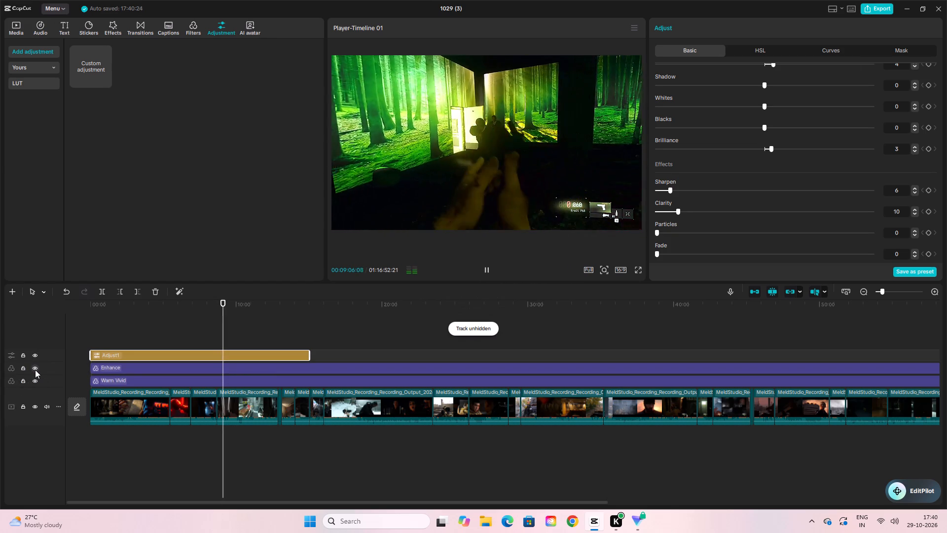
pyautogui.click(35, 370)
pyautogui.click(35, 369)
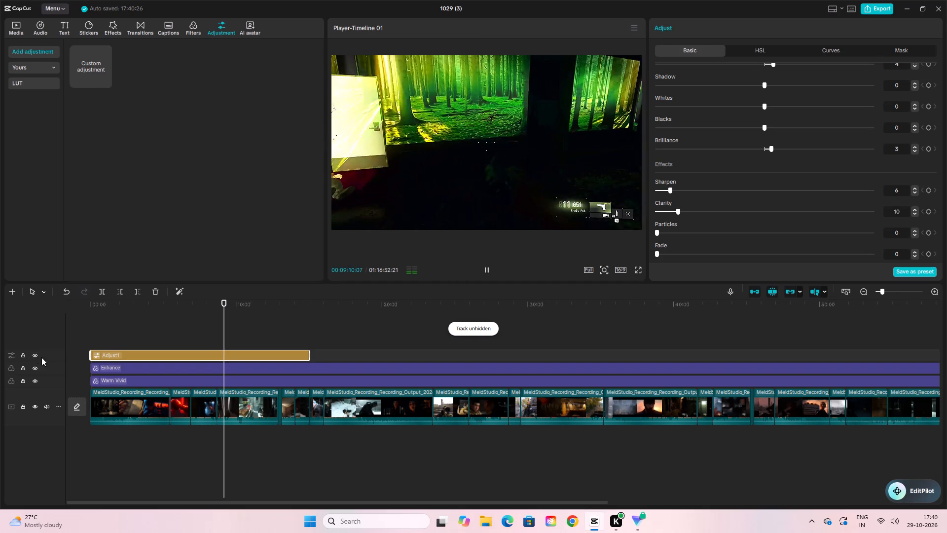
pyautogui.click(32, 353)
pyautogui.click(32, 353)
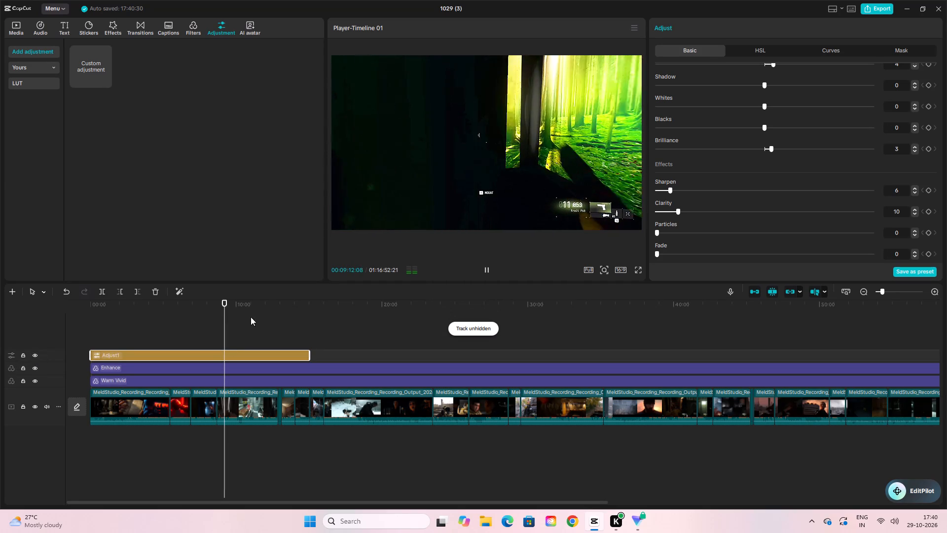
pyautogui.scroll(2, 905, 171)
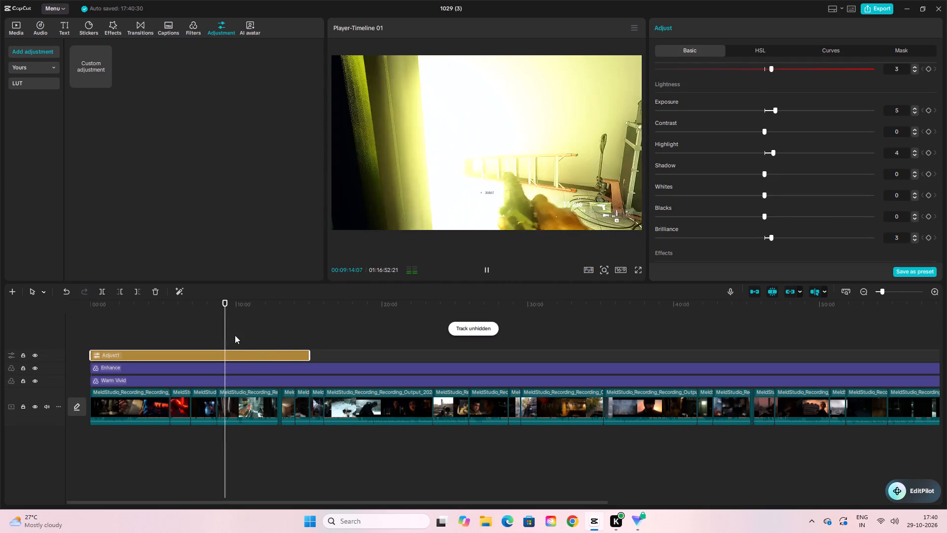
pyautogui.moveTo(225, 306); pyautogui.dragTo(246, 310)
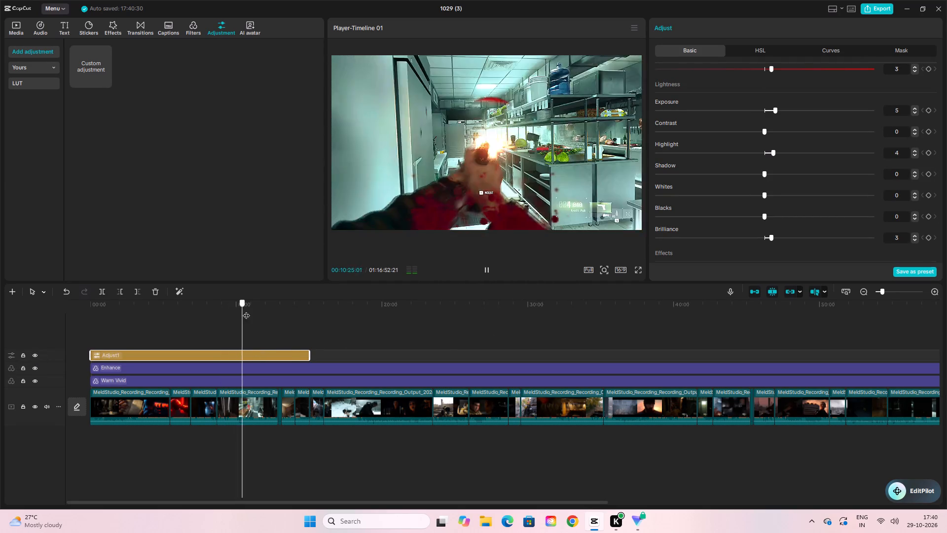
pyautogui.moveTo(246, 310); pyautogui.dragTo(193, 344)
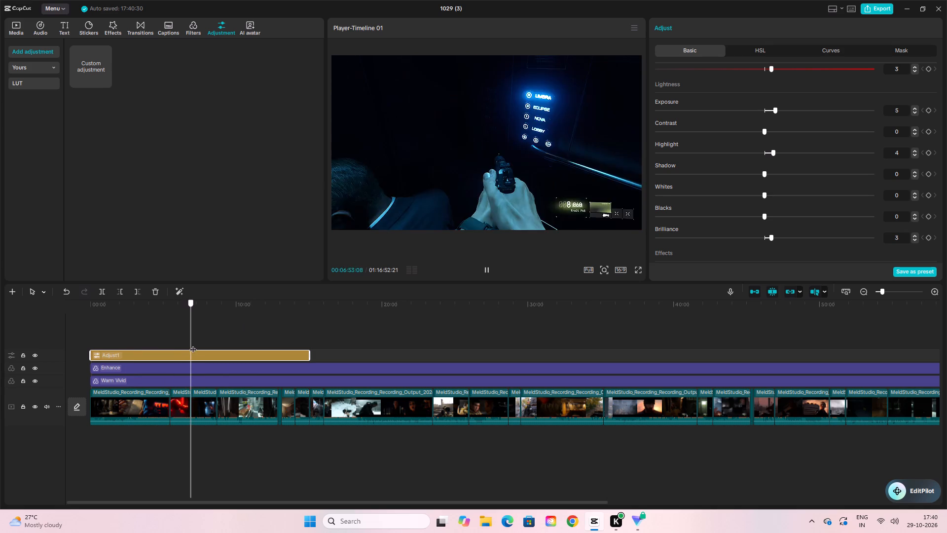
pyautogui.moveTo(193, 344); pyautogui.dragTo(314, 341)
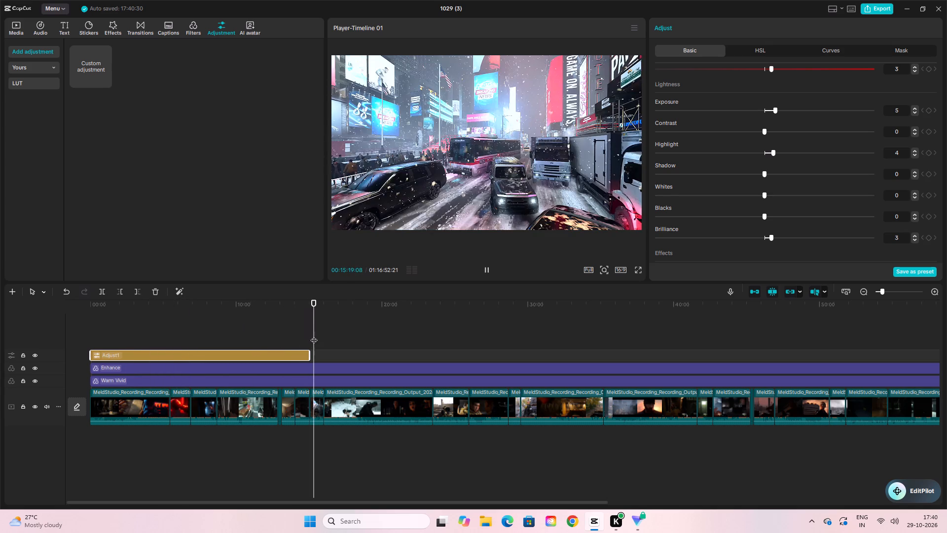
# Add a second custom adjustment at 15:02, where the first one ends, and extend it to the end of the video.
pyautogui.moveTo(317, 306); pyautogui.dragTo(312, 310)
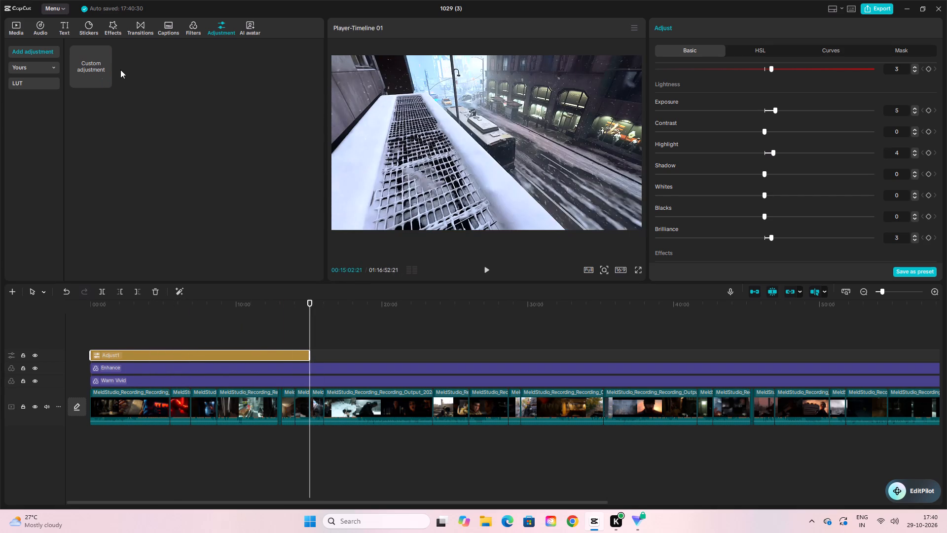
pyautogui.click(107, 78)
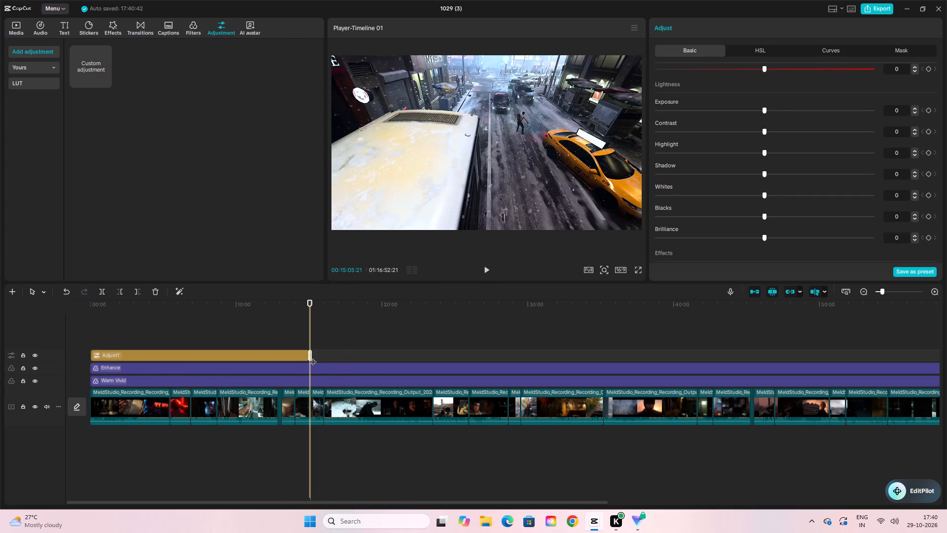
pyautogui.moveTo(311, 355); pyautogui.dragTo(584, 362)
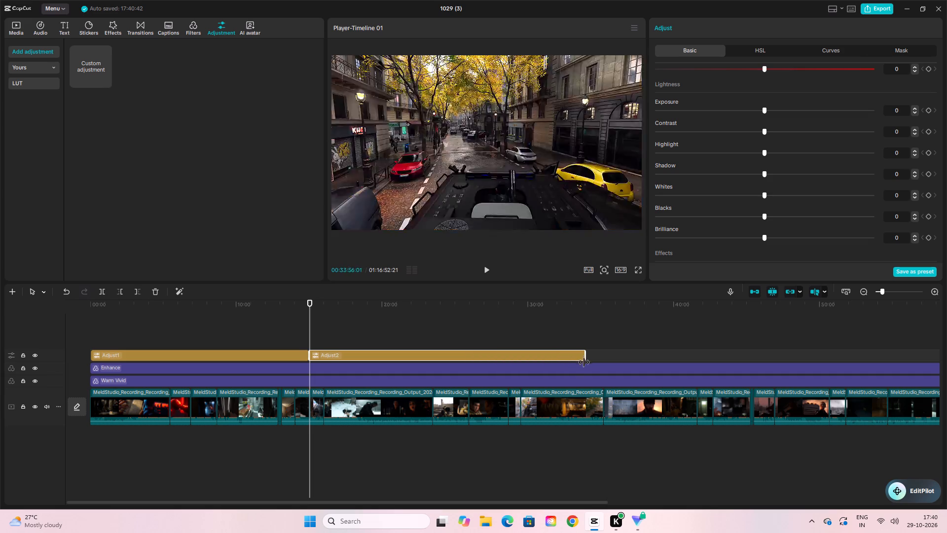
pyautogui.moveTo(584, 362); pyautogui.dragTo(718, 372)
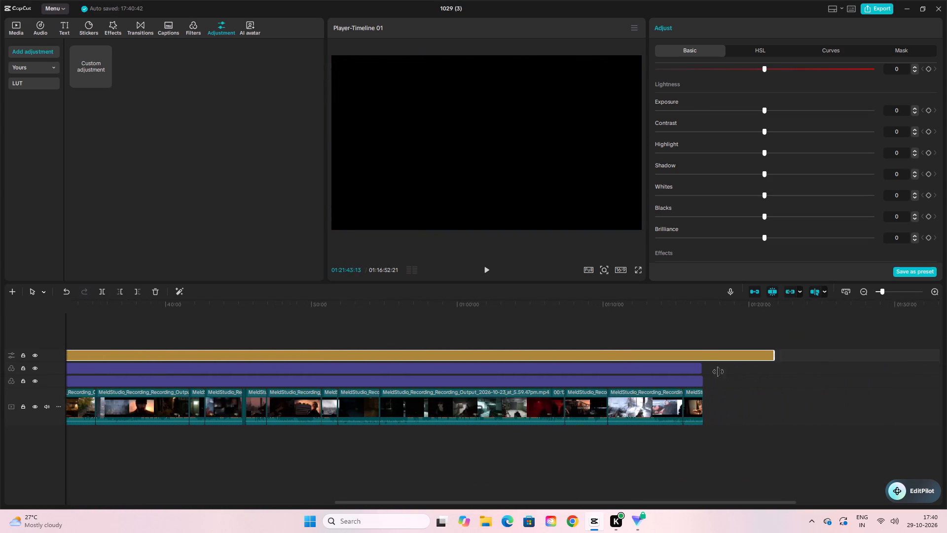
pyautogui.moveTo(718, 372); pyautogui.dragTo(697, 386)
# With the frame at about 1:16:24 as preview, set the second adjustment layer's saturation to 3 and exposure to 5.
pyautogui.click(675, 319)
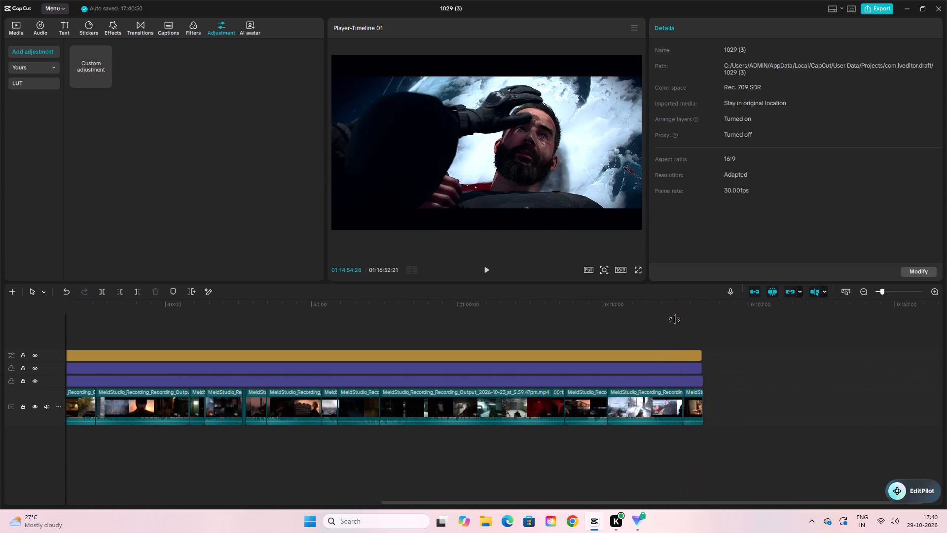
pyautogui.moveTo(675, 315); pyautogui.dragTo(692, 332)
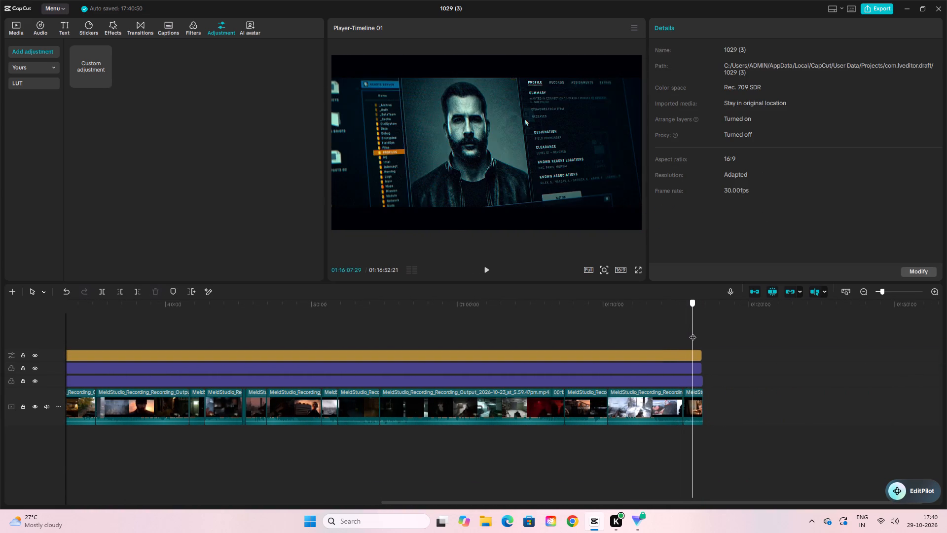
pyautogui.moveTo(692, 332); pyautogui.dragTo(693, 345)
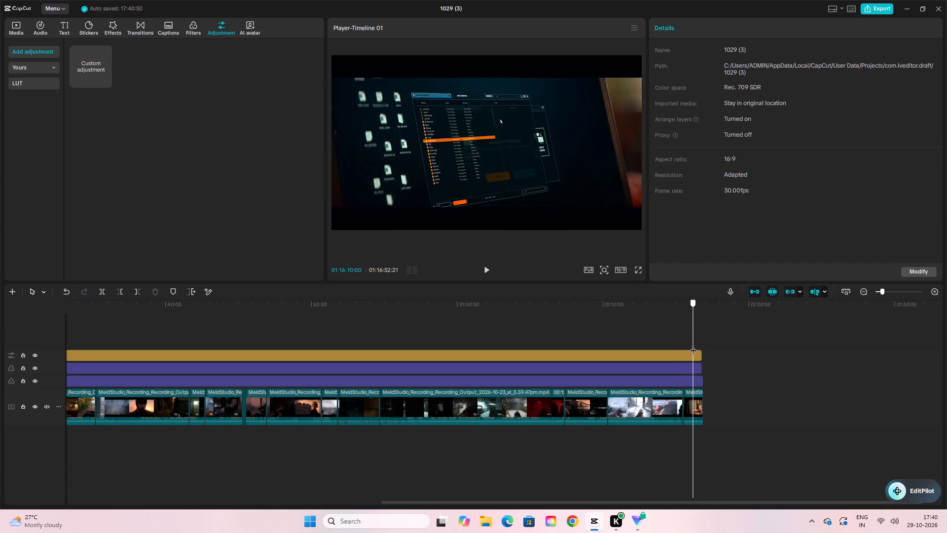
pyautogui.moveTo(693, 345); pyautogui.dragTo(696, 350)
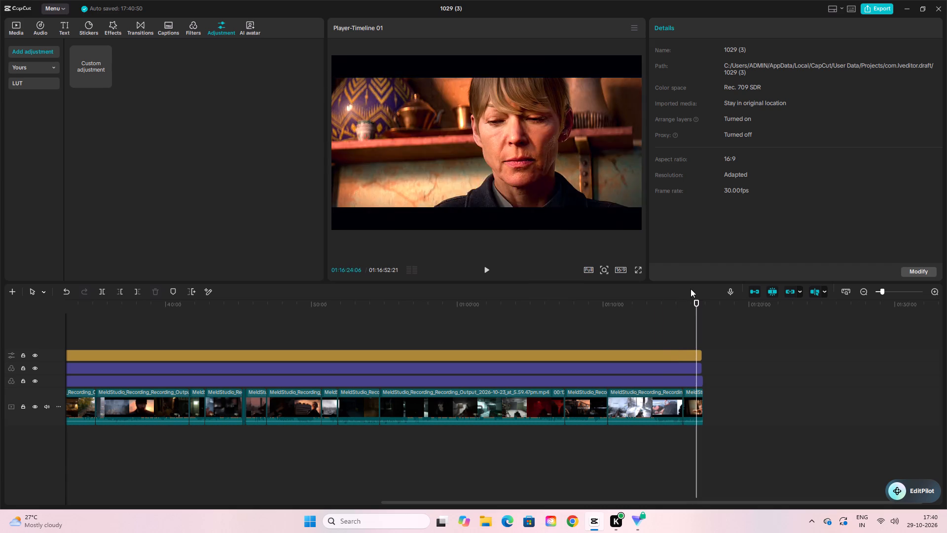
pyautogui.click(664, 355)
pyautogui.scroll(-3, 893, 170)
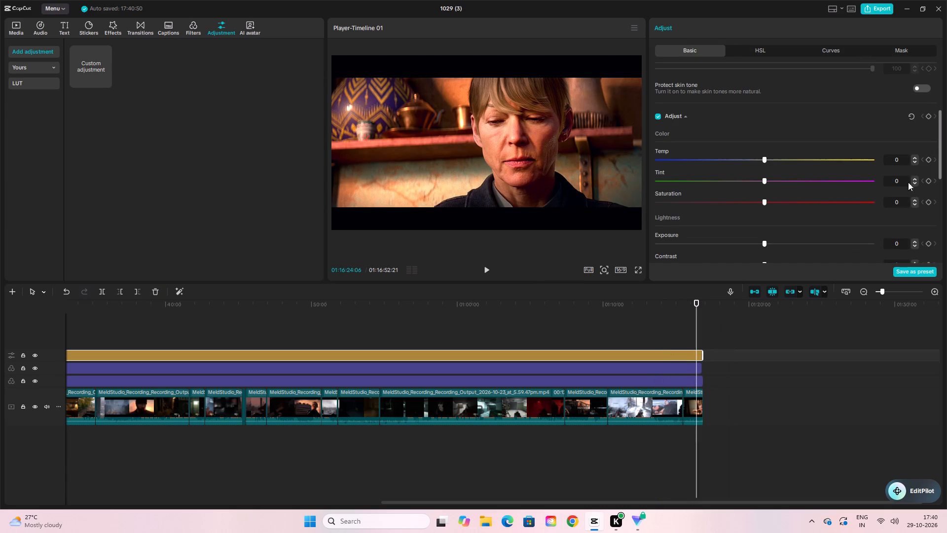
pyautogui.doubleClick(917, 199)
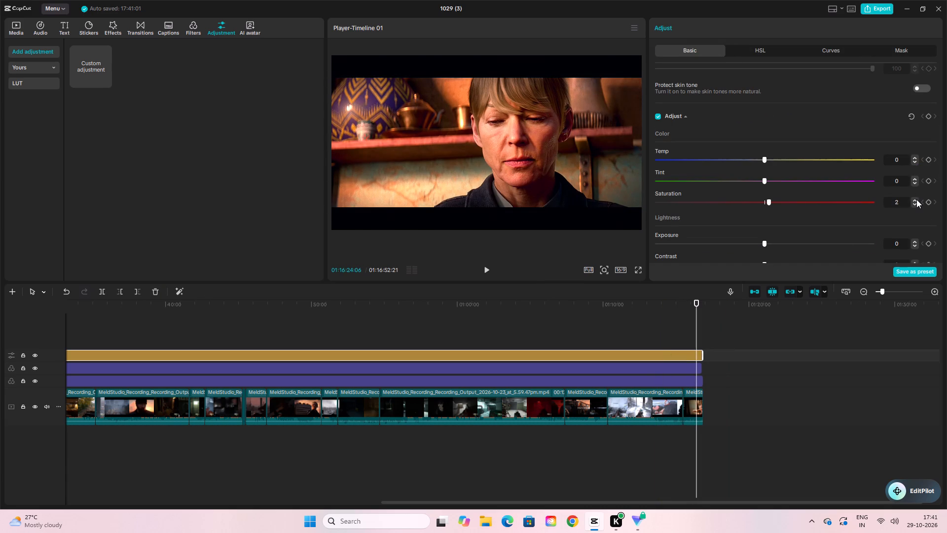
pyautogui.click(916, 199)
pyautogui.scroll(-1, 915, 214)
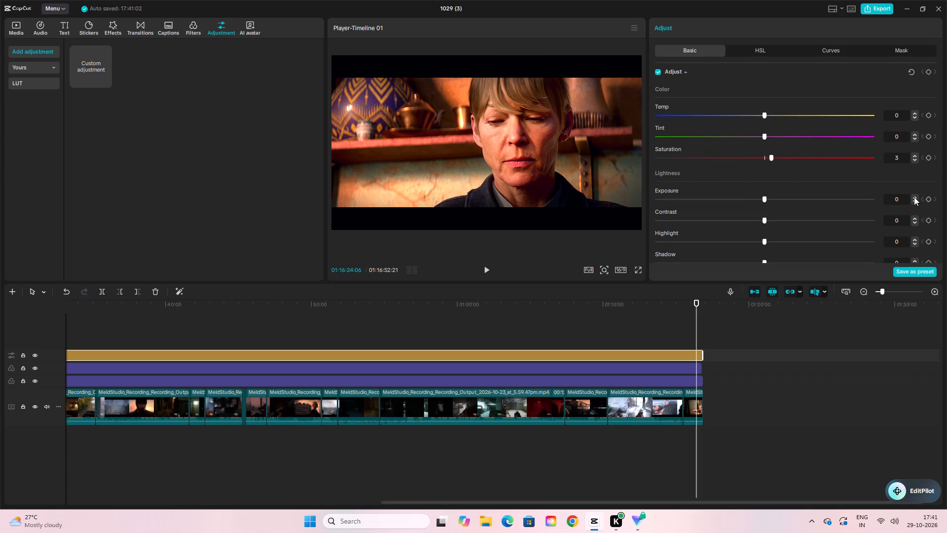
pyautogui.tripleClick(914, 197)
pyautogui.click(914, 197)
pyautogui.click(914, 197)
# Set the second adjustment layer's sharpen to 10 and clarity to 12.
pyautogui.scroll(-3, 910, 202)
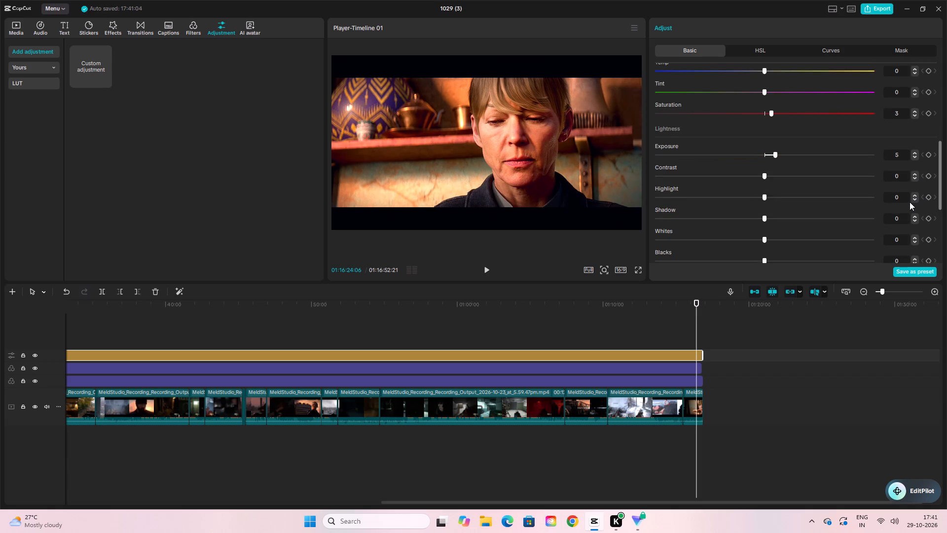
pyautogui.scroll(-1, 910, 202)
pyautogui.moveTo(659, 190); pyautogui.dragTo(843, 207)
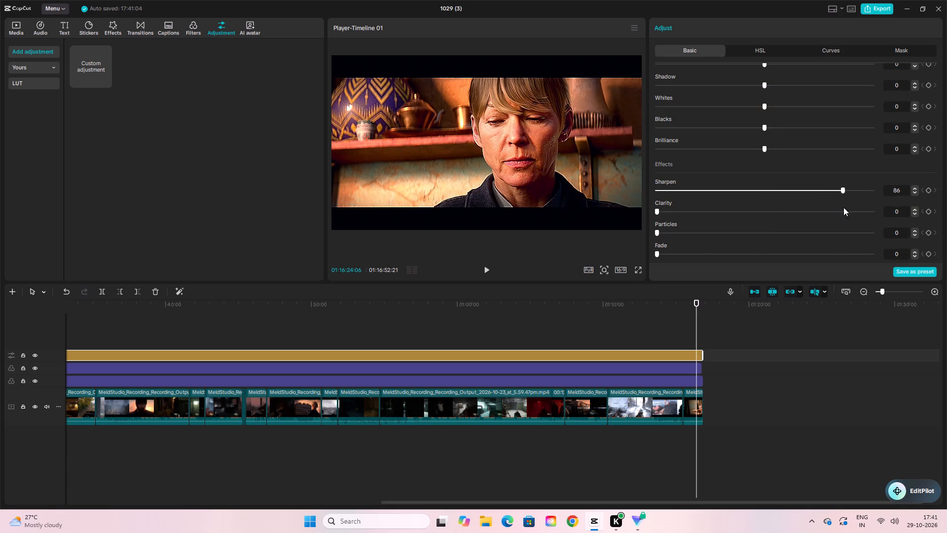
pyautogui.moveTo(843, 207); pyautogui.dragTo(666, 218)
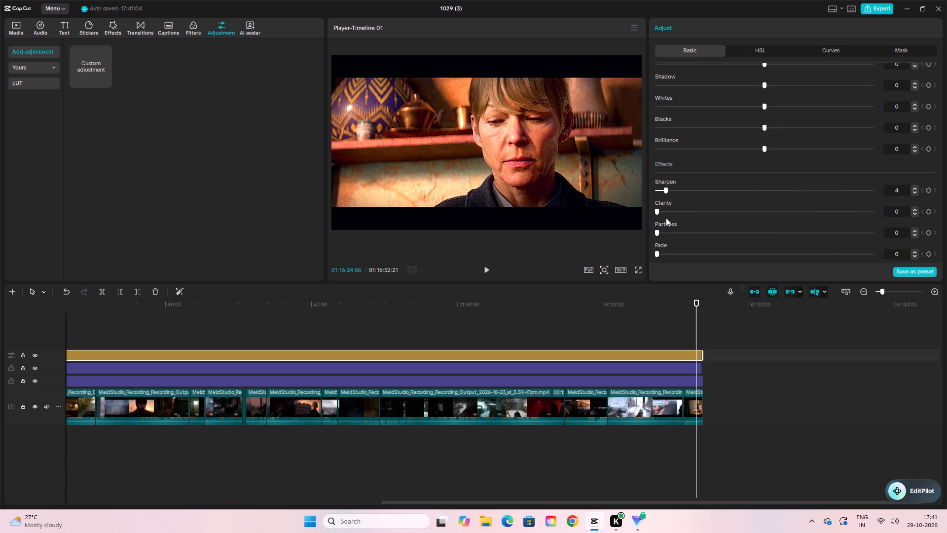
pyautogui.moveTo(666, 218); pyautogui.dragTo(673, 223)
pyautogui.moveTo(673, 223); pyautogui.dragTo(678, 225)
pyautogui.moveTo(657, 212); pyautogui.dragTo(677, 218)
pyautogui.moveTo(677, 218); pyautogui.dragTo(682, 220)
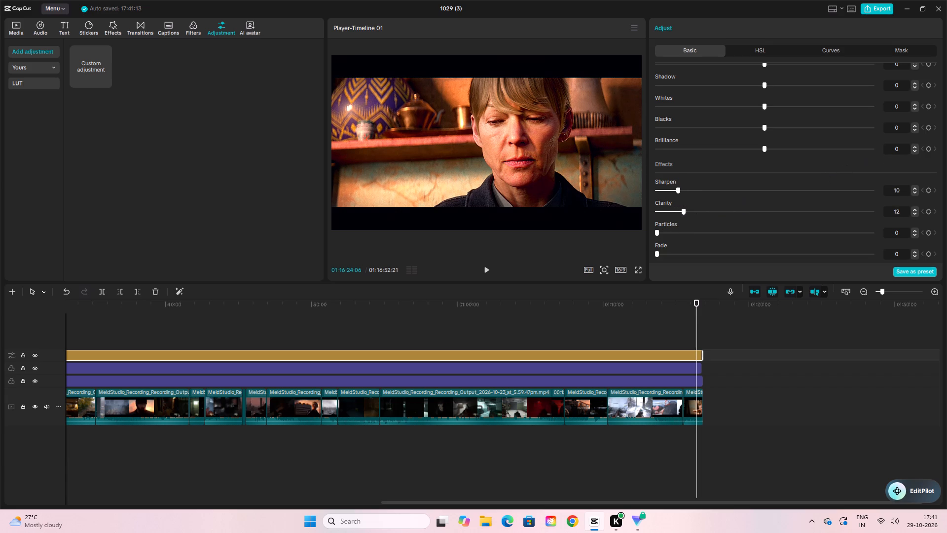
# Set the second adjustment layer's brilliance to 4.
pyautogui.tripleClick(917, 146)
pyautogui.click(917, 146)
pyautogui.scroll(3, 917, 145)
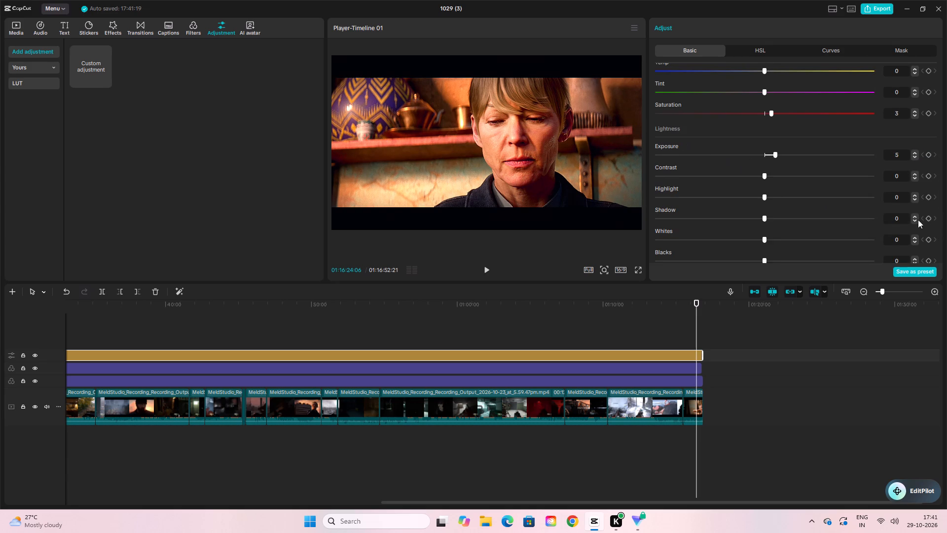
# Set the second adjustment layer's highlight to 4.
pyautogui.tripleClick(914, 196)
pyautogui.click(914, 197)
# At about 1:16:47, compare the frame with the adjustment, Enhance and Warm Vivid tracks hidden and shown.
pyautogui.click(696, 304)
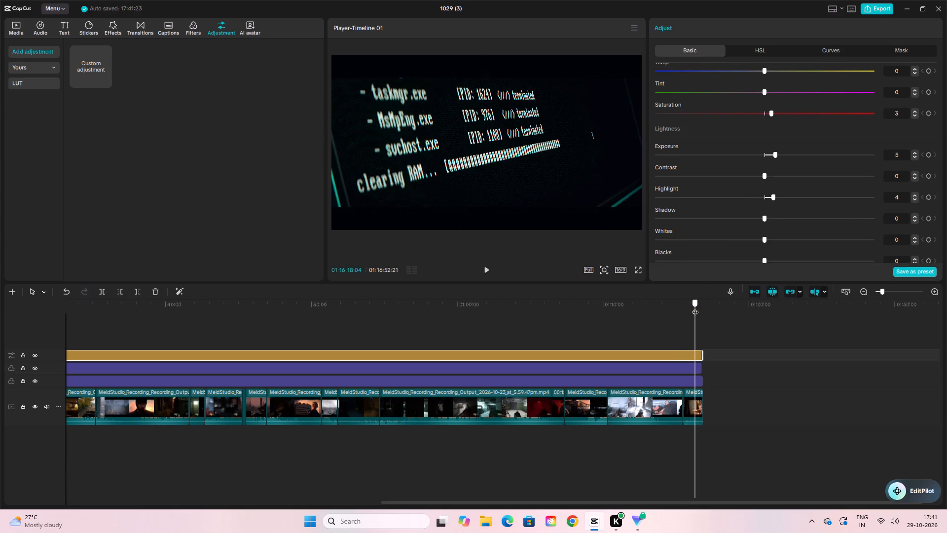
pyautogui.moveTo(696, 307); pyautogui.dragTo(699, 308)
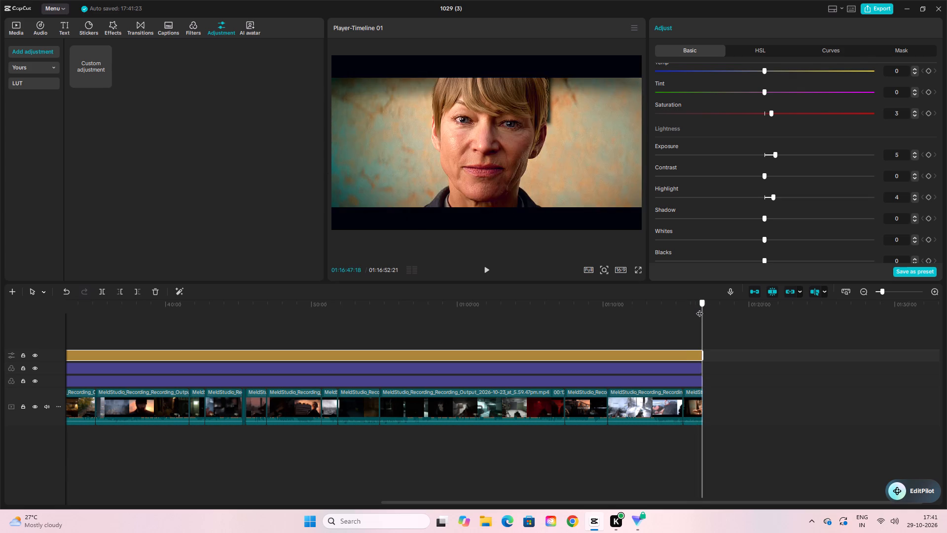
pyautogui.moveTo(699, 308); pyautogui.dragTo(700, 312)
pyautogui.click(37, 356)
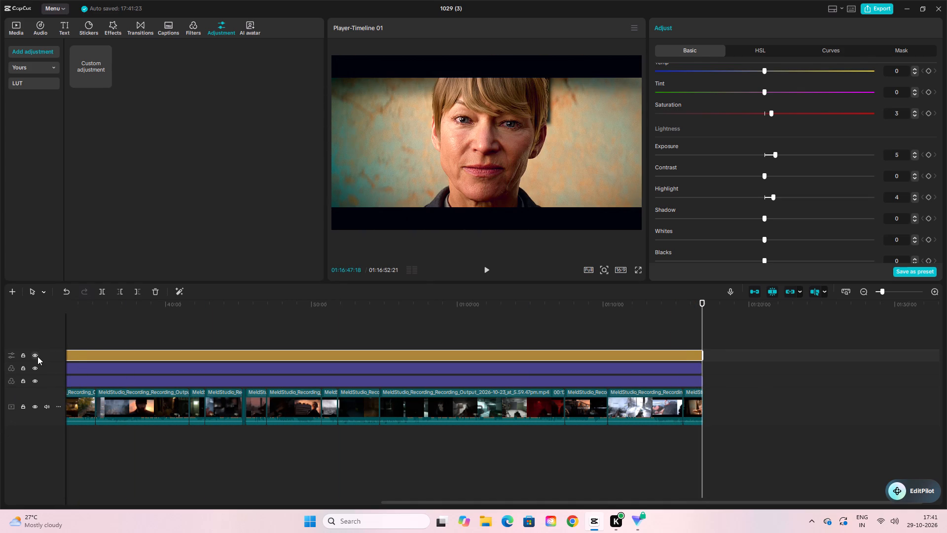
pyautogui.click(36, 357)
pyautogui.click(35, 374)
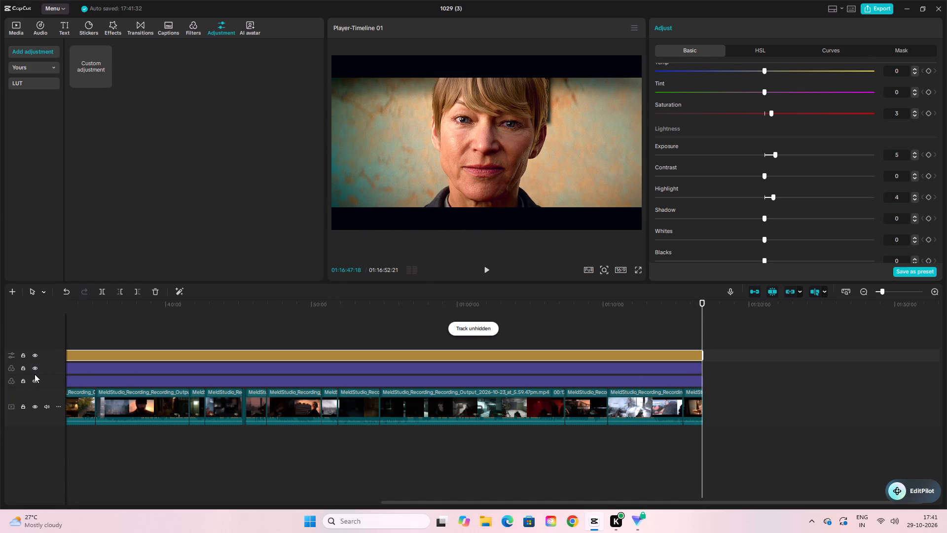
pyautogui.click(35, 382)
pyautogui.click(36, 369)
pyautogui.click(33, 351)
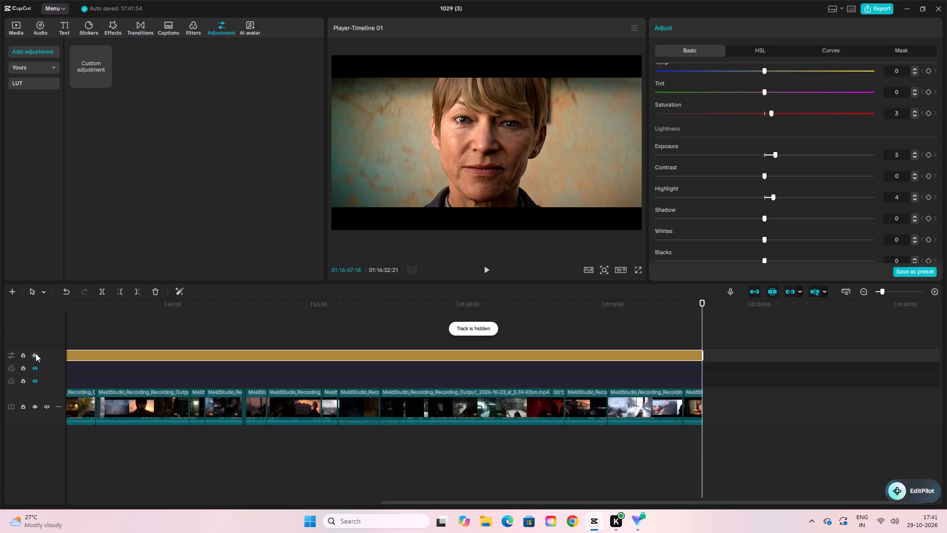
pyautogui.click(36, 353)
pyautogui.click(36, 353)
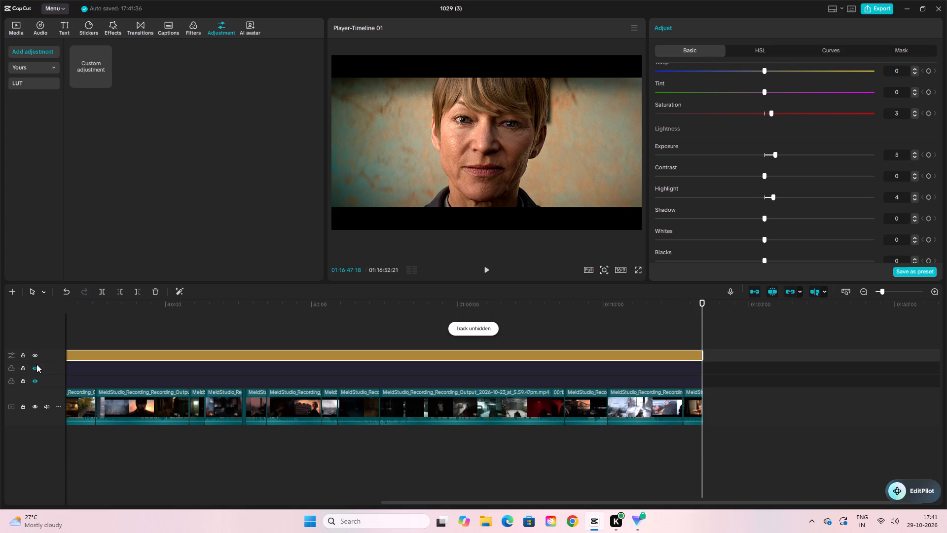
pyautogui.click(36, 364)
pyautogui.click(35, 368)
pyautogui.click(36, 381)
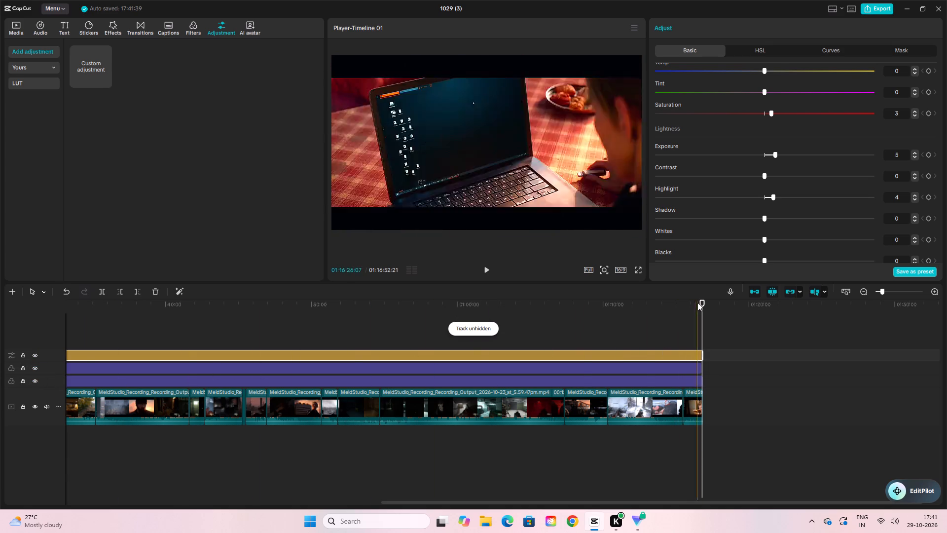
# Play the snow scene from about 1:13:30 and compare the grade with the Warm Vivid, Enhance and adjustment tracks hidden and shown.
pyautogui.moveTo(699, 303); pyautogui.dragTo(669, 325)
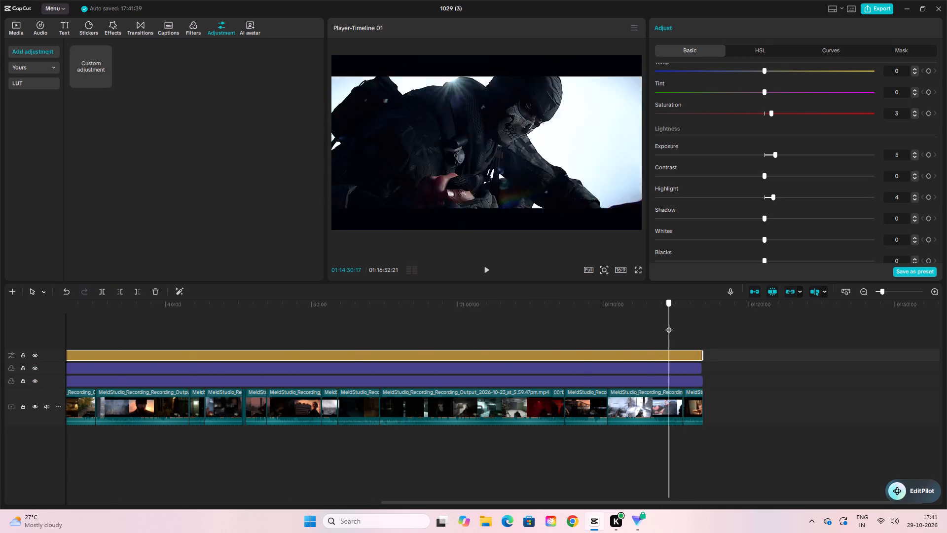
pyautogui.moveTo(669, 325); pyautogui.dragTo(654, 337)
pyautogui.click(483, 272)
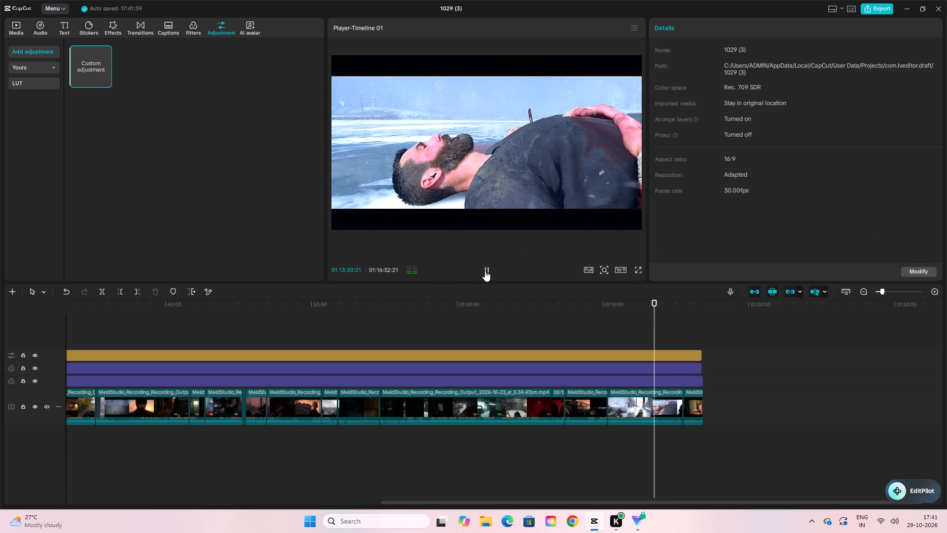
pyautogui.click(37, 380)
pyautogui.click(37, 369)
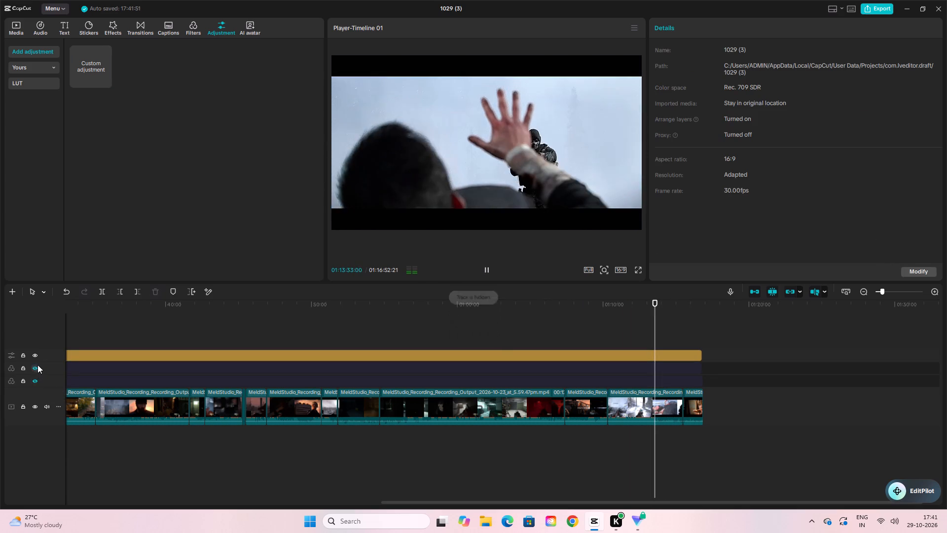
pyautogui.click(39, 355)
pyautogui.click(37, 357)
pyautogui.click(37, 357)
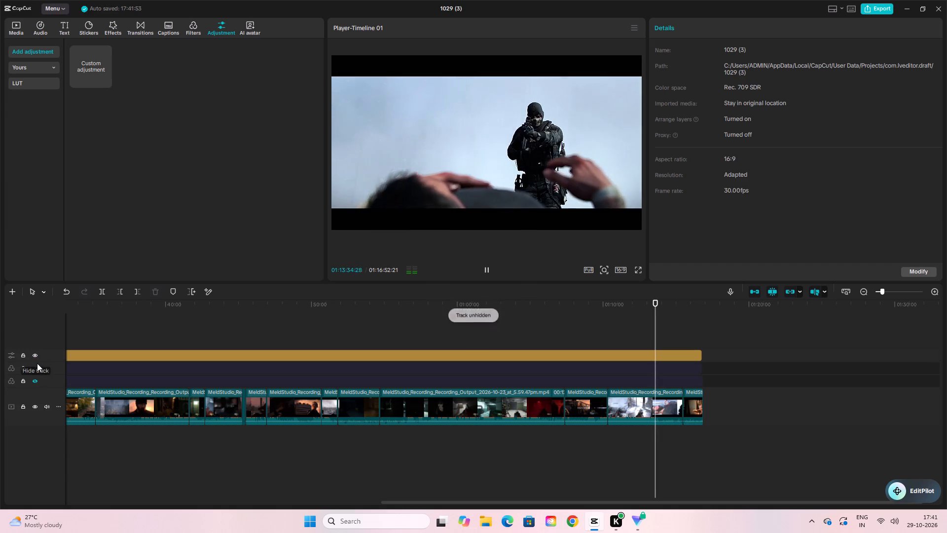
pyautogui.click(36, 370)
pyautogui.click(35, 381)
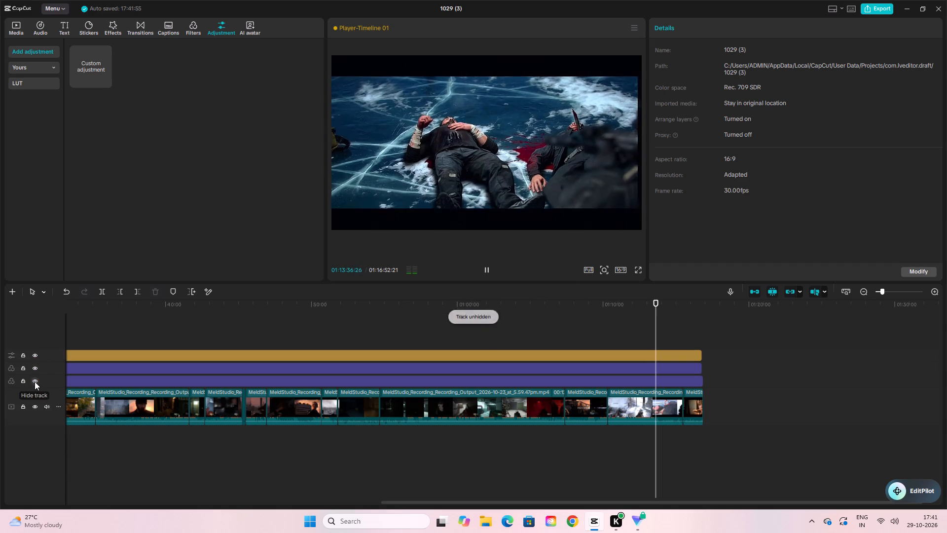
pyautogui.click(37, 370)
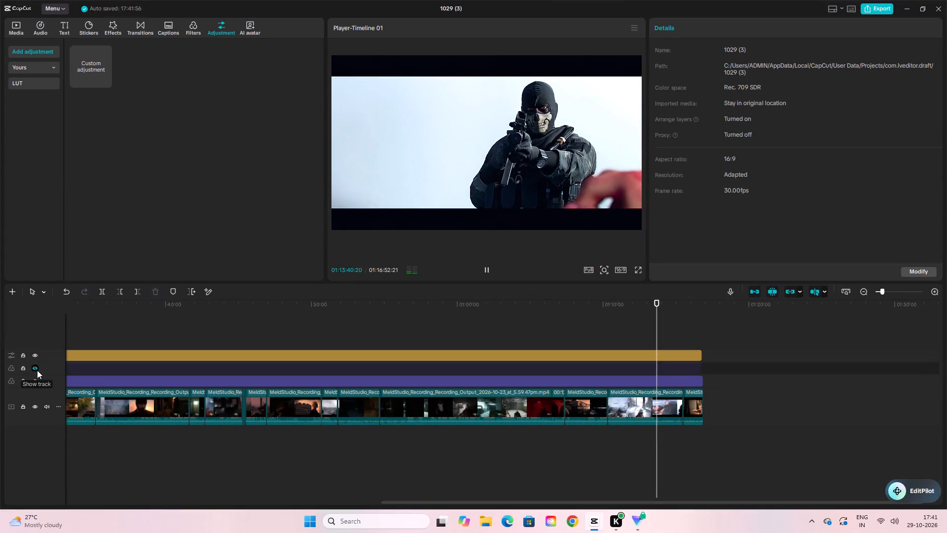
pyautogui.click(37, 370)
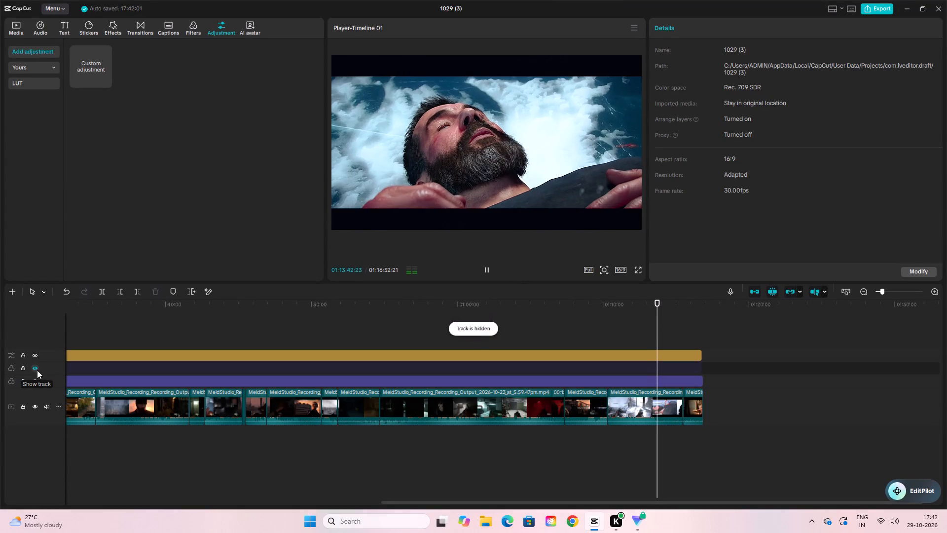
pyautogui.click(37, 370)
pyautogui.click(37, 370)
pyautogui.click(37, 370)
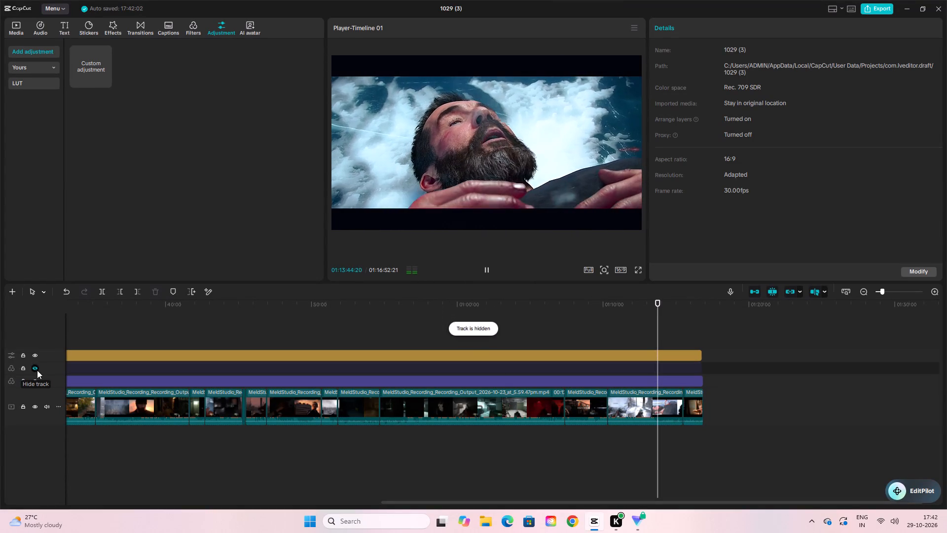
pyautogui.click(37, 370)
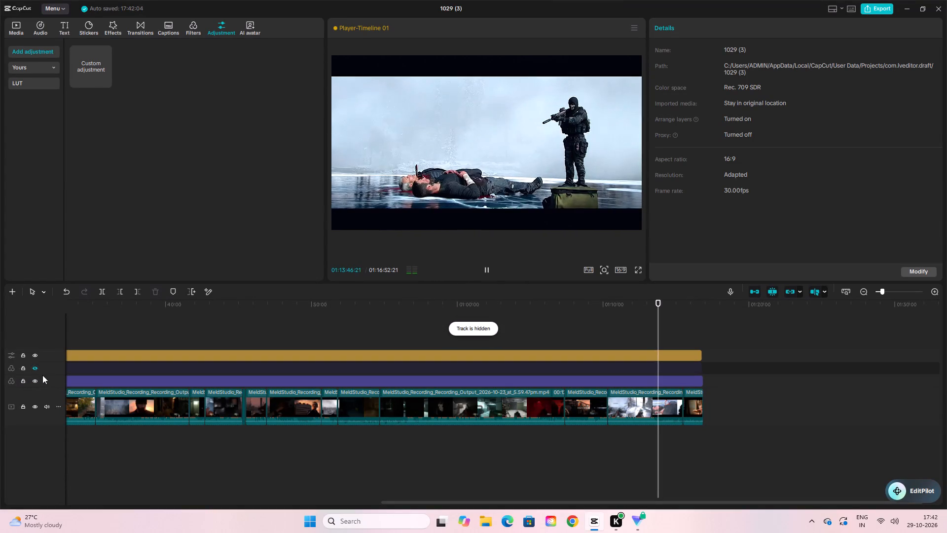
# Compare the red-lit close-up at about 1:06:21 with the Enhance track hidden and shown, leaving it visible.
pyautogui.moveTo(662, 309); pyautogui.dragTo(723, 317)
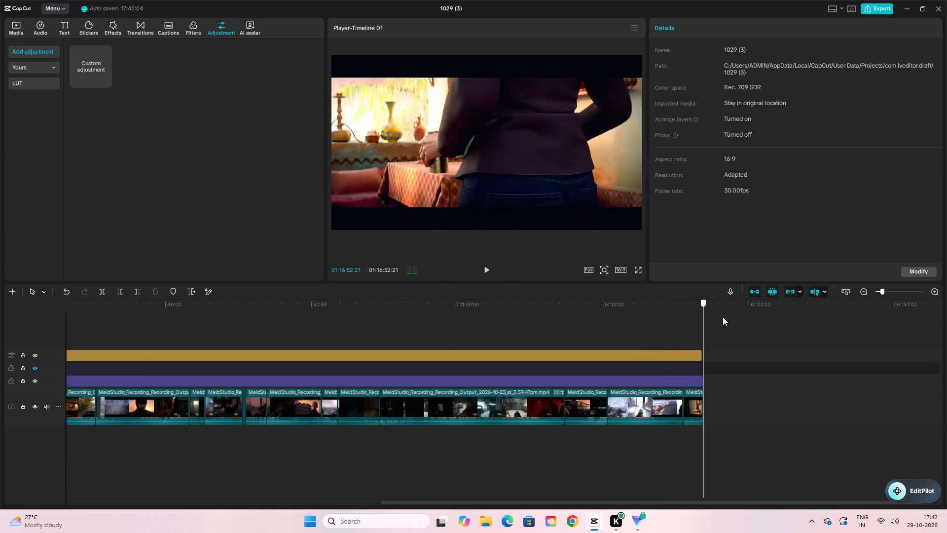
pyautogui.moveTo(723, 317); pyautogui.dragTo(597, 346)
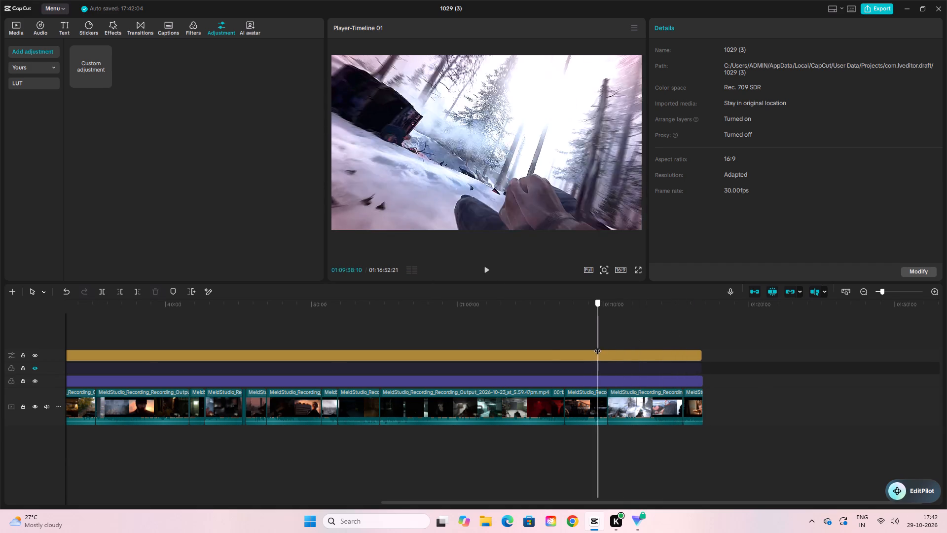
pyautogui.moveTo(597, 346); pyautogui.dragTo(550, 352)
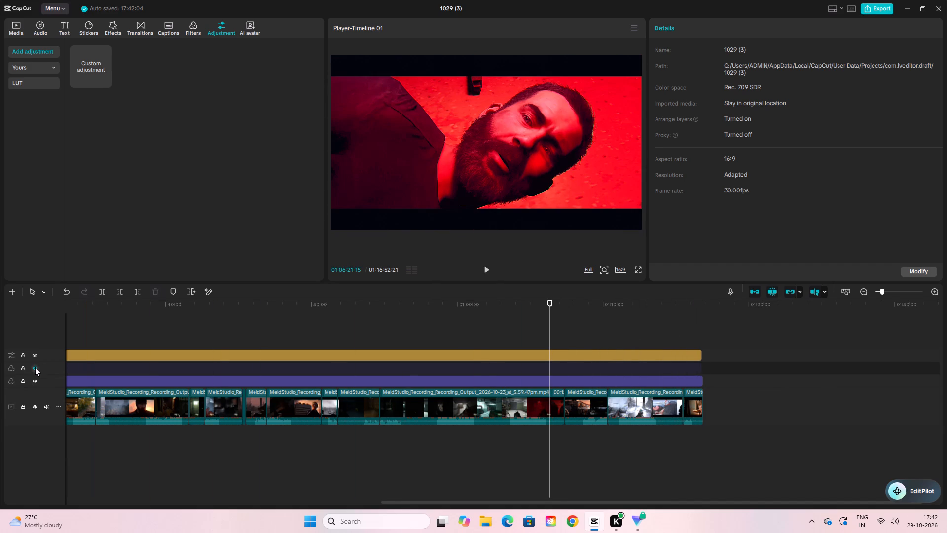
pyautogui.click(35, 368)
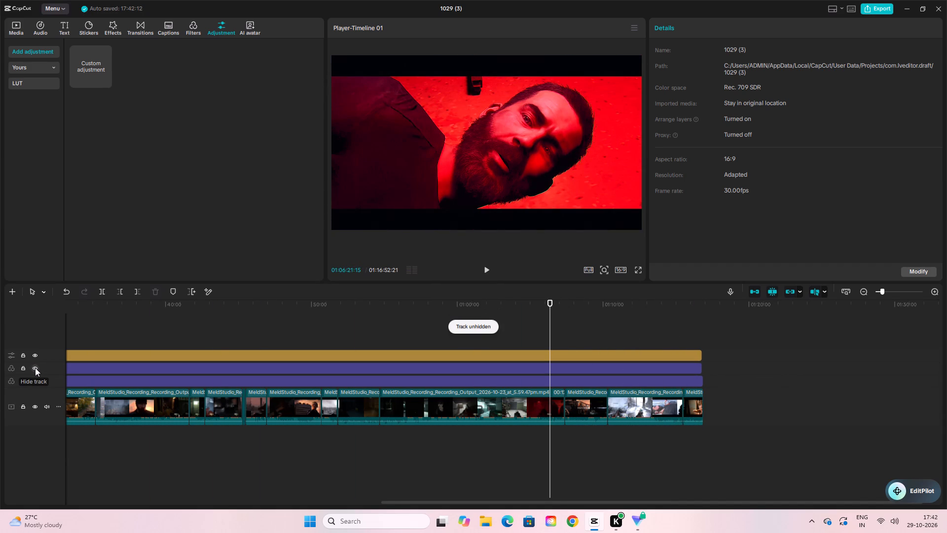
pyautogui.click(35, 368)
pyautogui.click(35, 368)
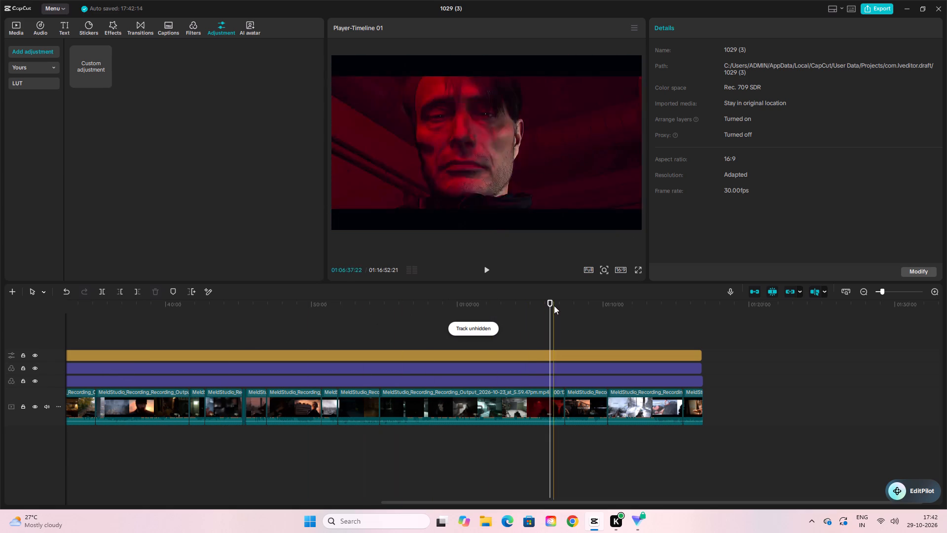
# Compare the helicopter scene at about 49:18 with the Enhance, adjustment and Warm Vivid tracks each hidden and shown, leaving all visible.
pyautogui.moveTo(545, 306); pyautogui.dragTo(295, 346)
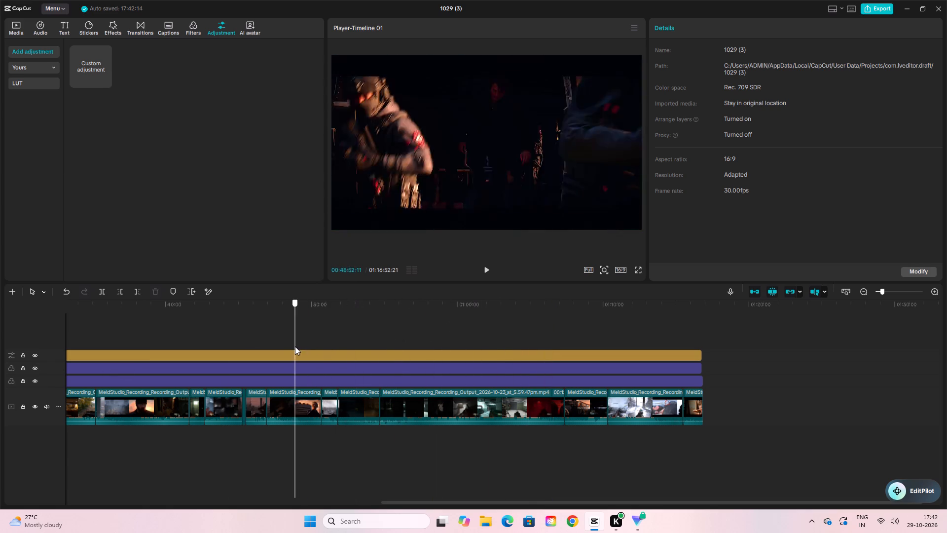
pyautogui.moveTo(295, 346); pyautogui.dragTo(255, 354)
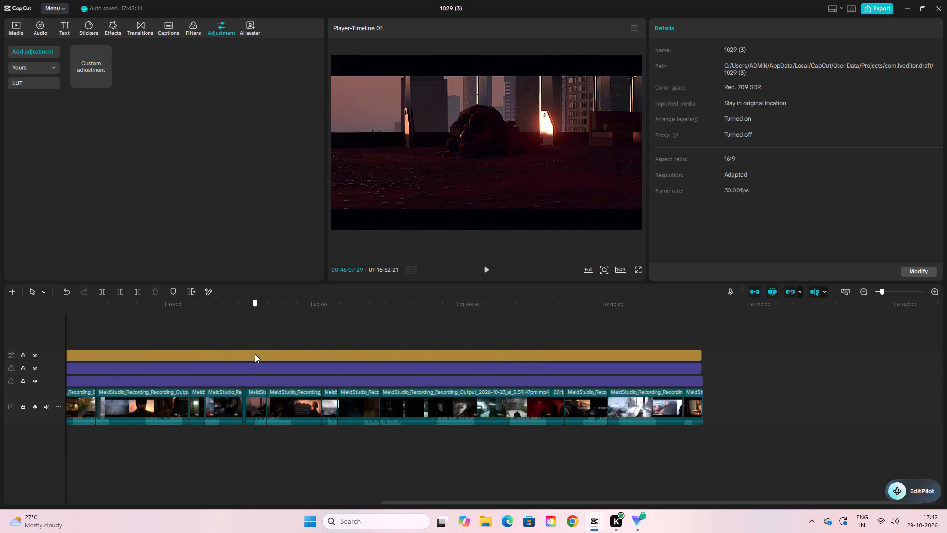
pyautogui.moveTo(255, 354); pyautogui.dragTo(310, 366)
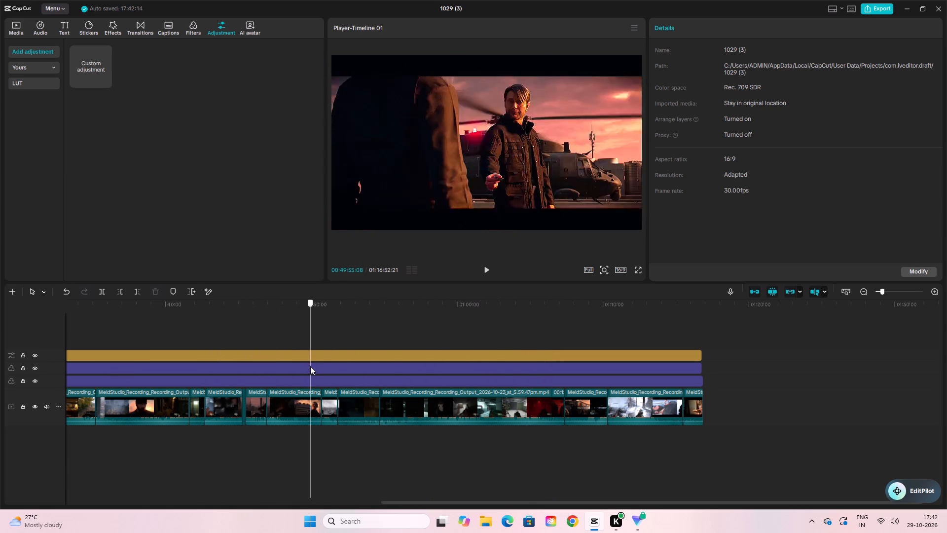
pyautogui.moveTo(310, 366); pyautogui.dragTo(301, 369)
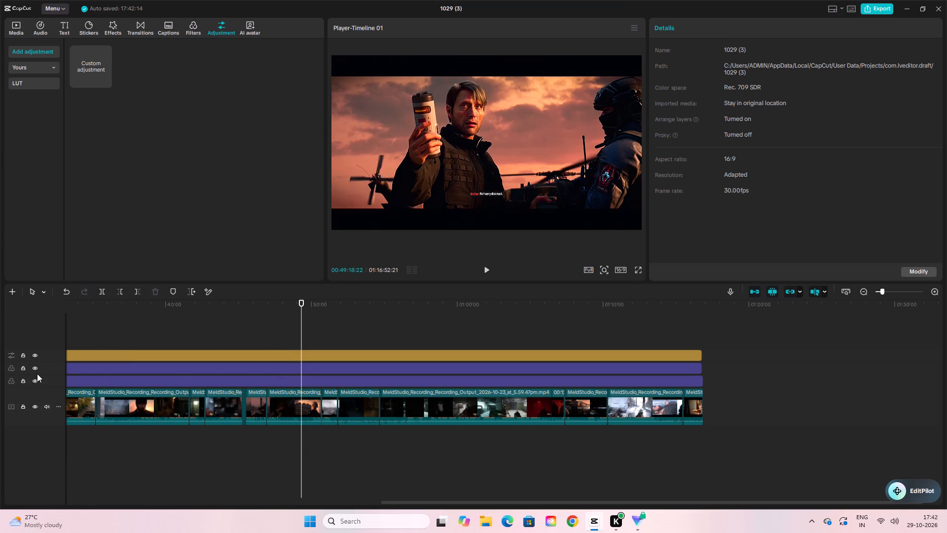
pyautogui.click(37, 372)
pyautogui.click(37, 372)
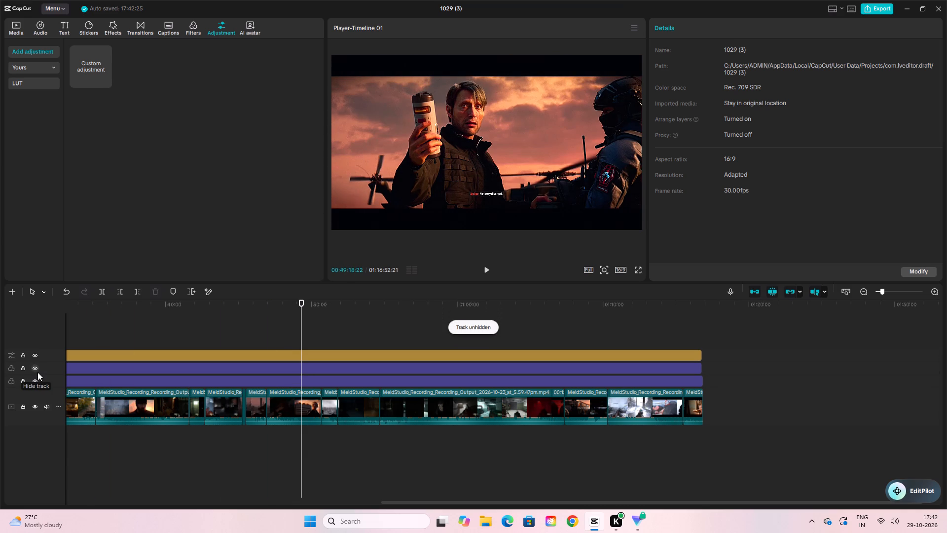
pyautogui.click(36, 371)
pyautogui.click(36, 371)
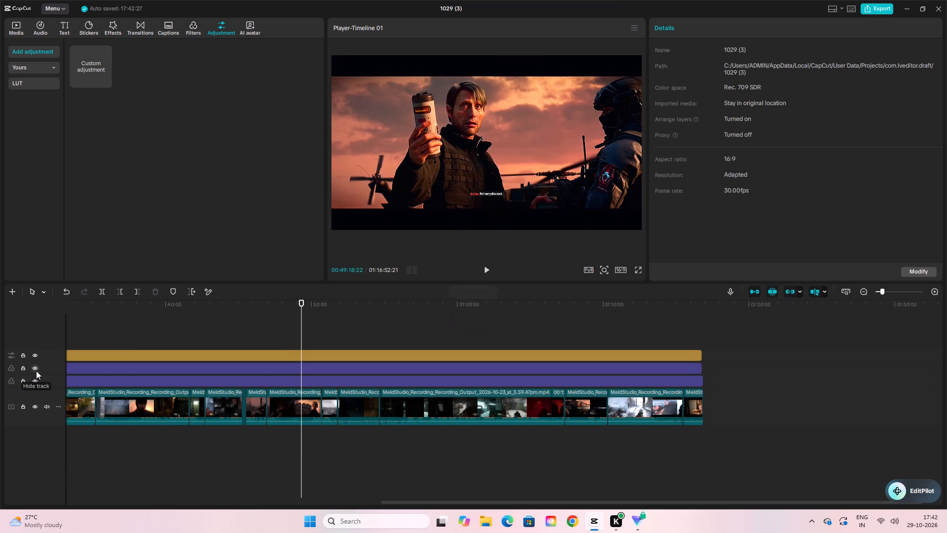
pyautogui.click(33, 357)
pyautogui.click(33, 357)
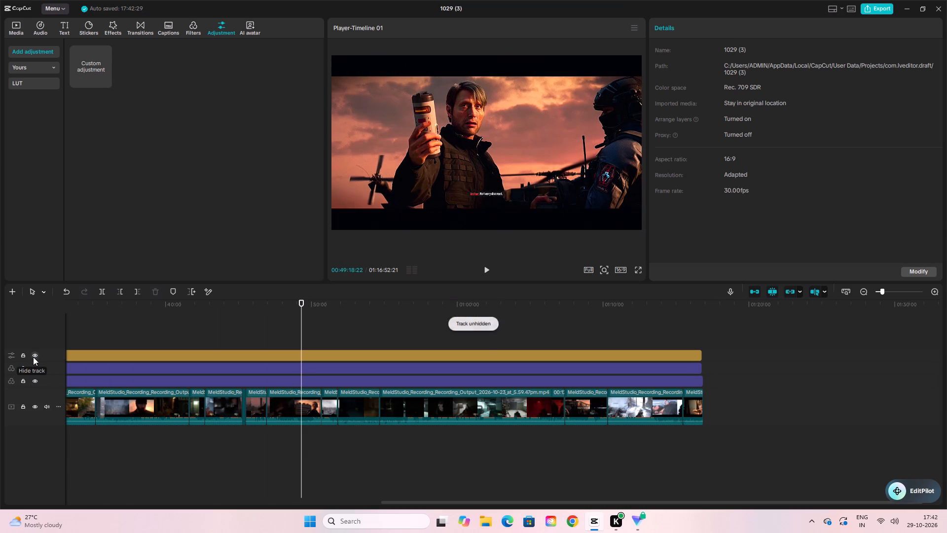
pyautogui.click(34, 381)
pyautogui.click(34, 381)
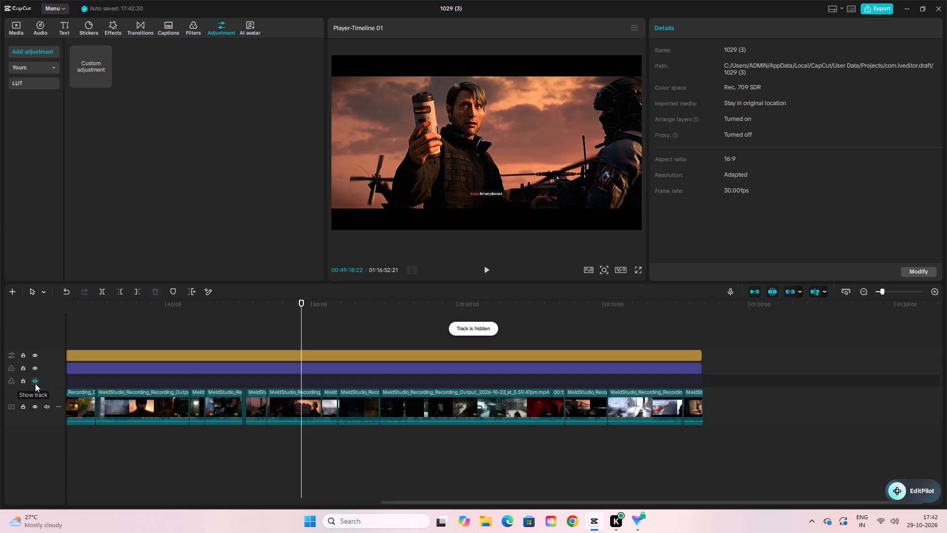
pyautogui.click(35, 383)
# Play the dark dialogue scene from about 19:45 and compare the grade with the adjustment, Enhance and Warm Vivid tracks hidden and shown.
pyautogui.moveTo(300, 305); pyautogui.dragTo(279, 316)
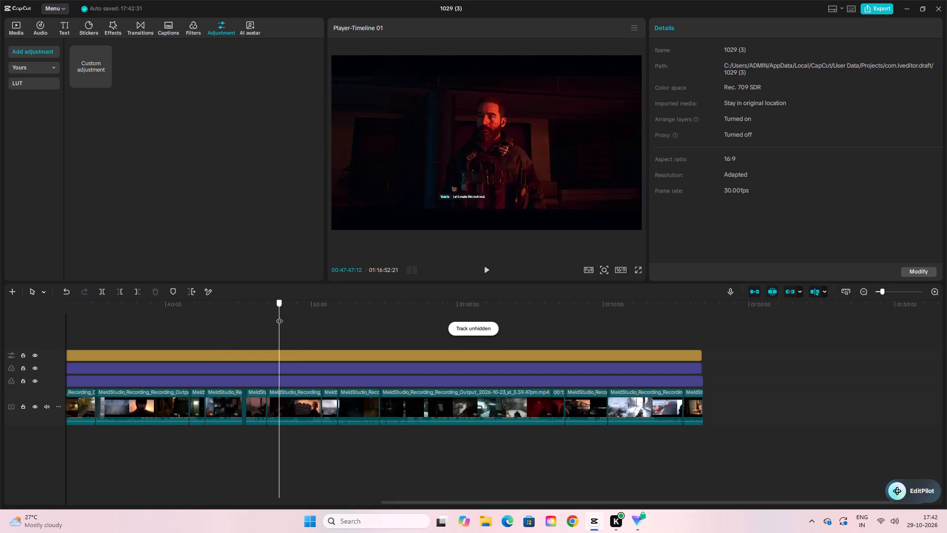
pyautogui.moveTo(279, 316); pyautogui.dragTo(82, 361)
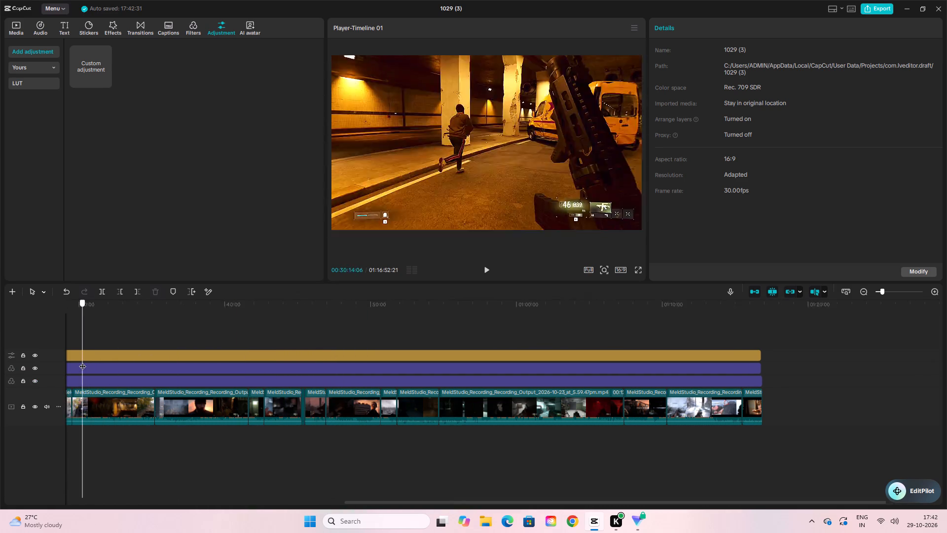
pyautogui.moveTo(82, 361); pyautogui.dragTo(480, 358)
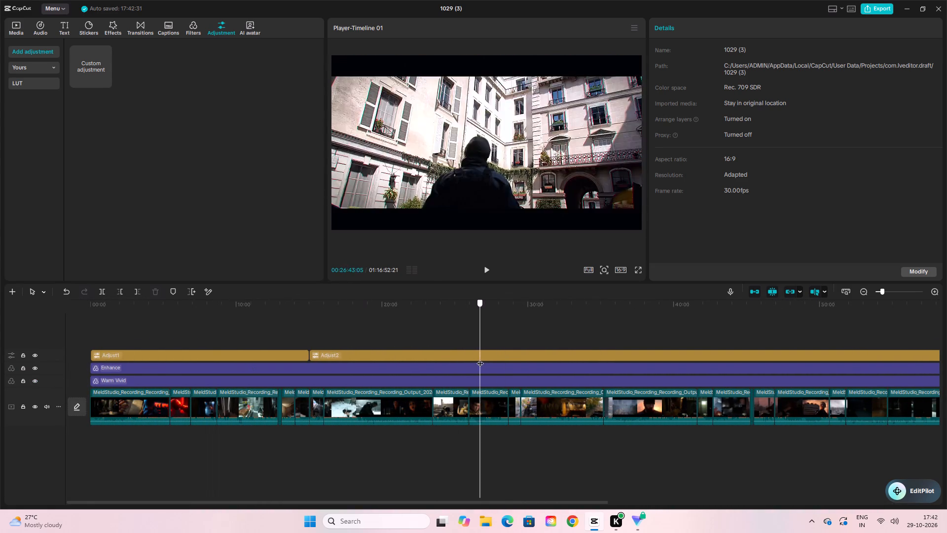
pyautogui.moveTo(480, 358); pyautogui.dragTo(433, 370)
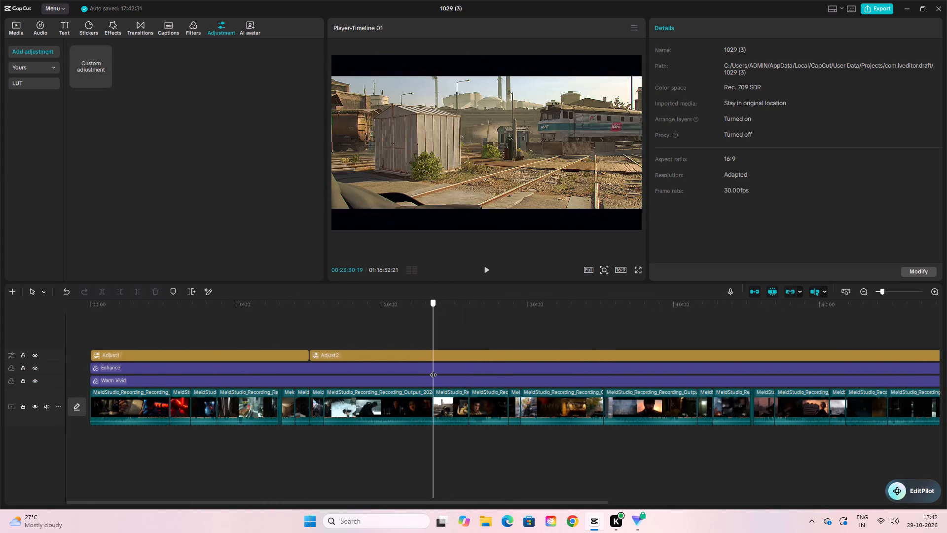
pyautogui.moveTo(433, 370); pyautogui.dragTo(379, 380)
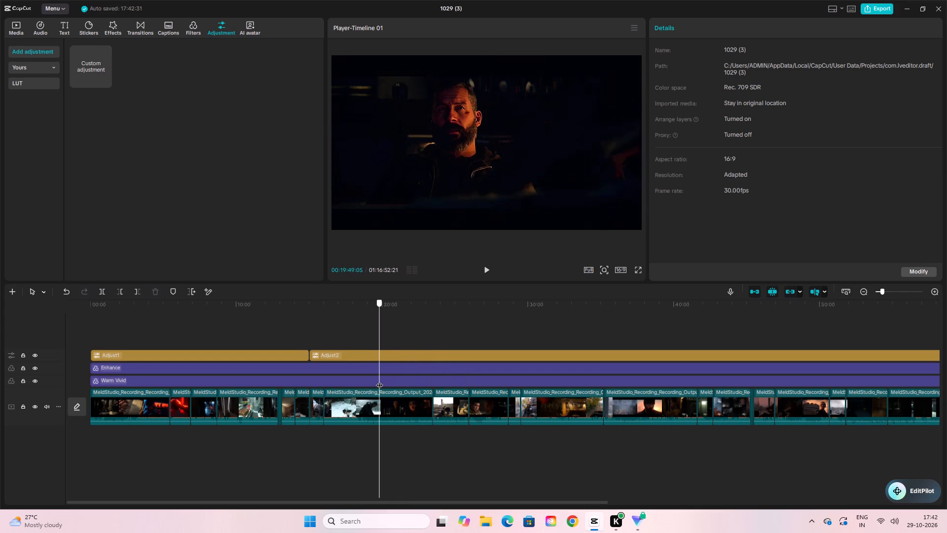
pyautogui.moveTo(379, 380); pyautogui.dragTo(378, 381)
pyautogui.click(491, 266)
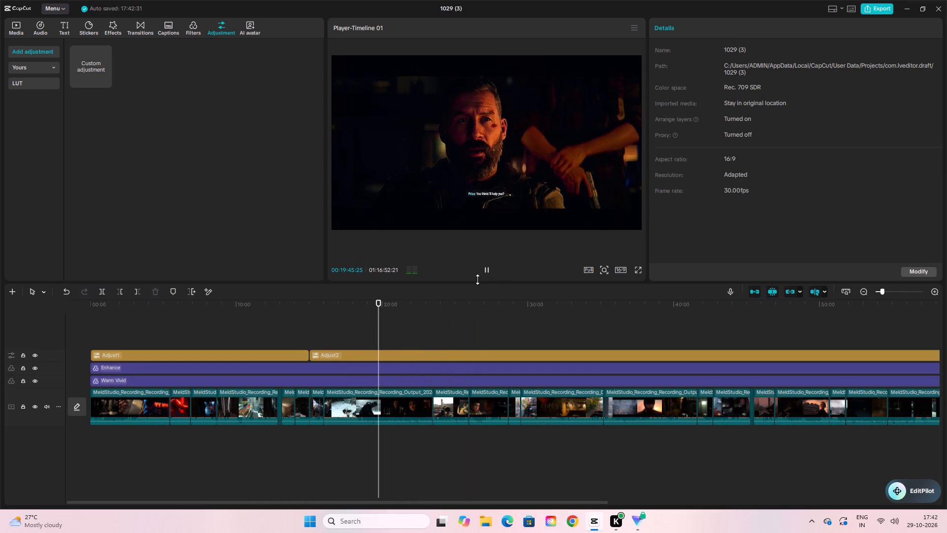
pyautogui.click(36, 358)
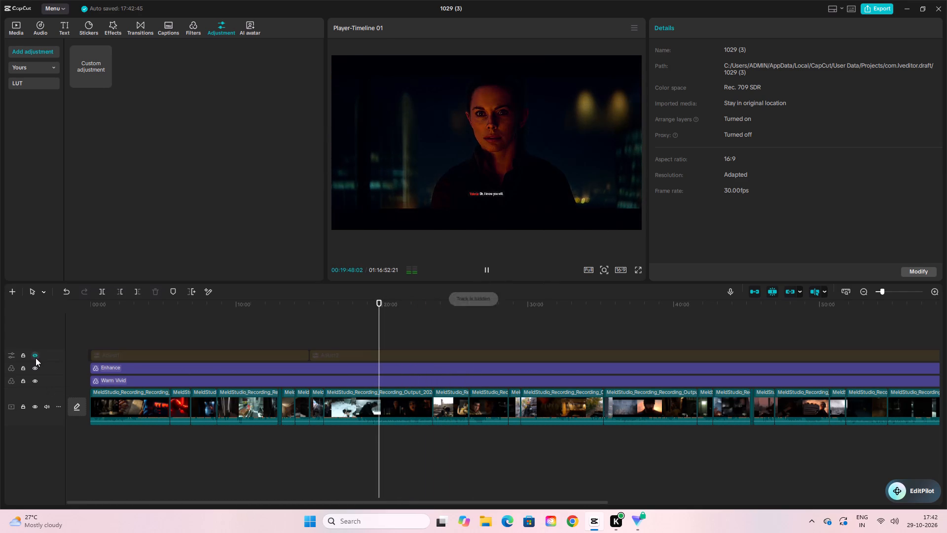
pyautogui.click(36, 370)
pyautogui.click(35, 381)
pyautogui.click(35, 381)
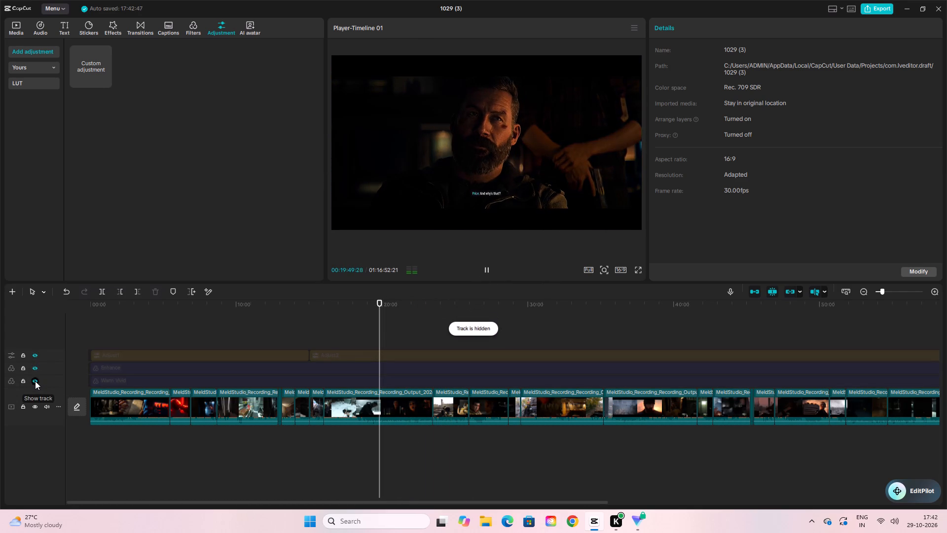
pyautogui.click(36, 370)
pyautogui.click(36, 354)
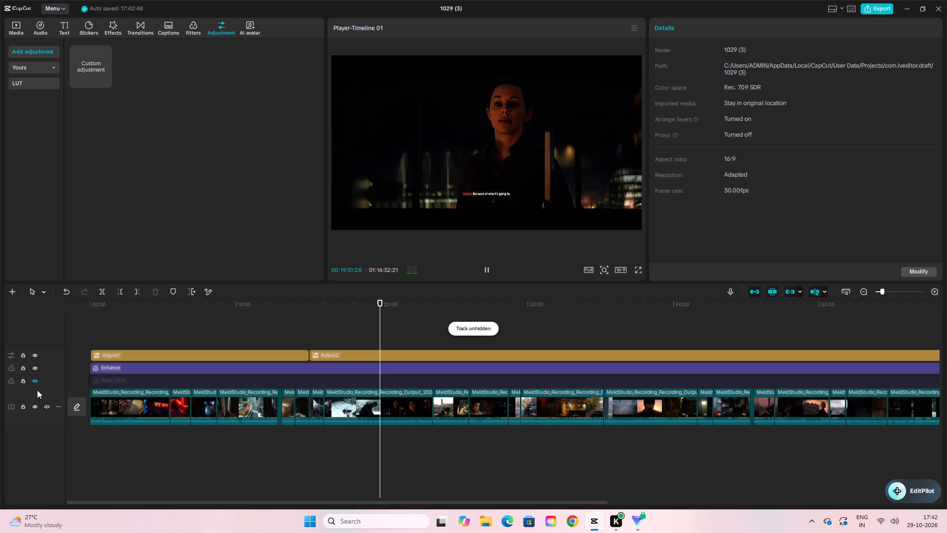
pyautogui.click(36, 383)
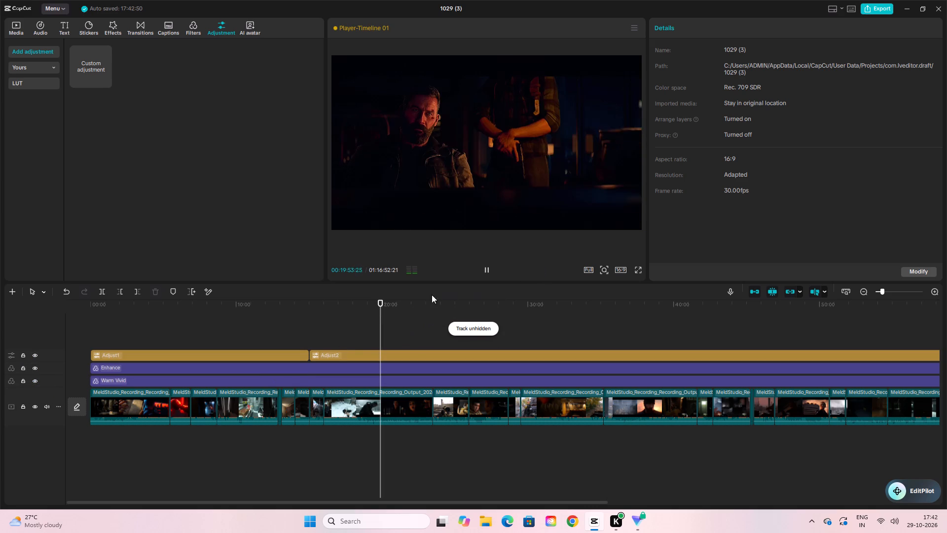
# Look through the hdr filter search results and preview them on the opening footage, up to about 0:58.
pyautogui.moveTo(381, 305); pyautogui.dragTo(297, 331)
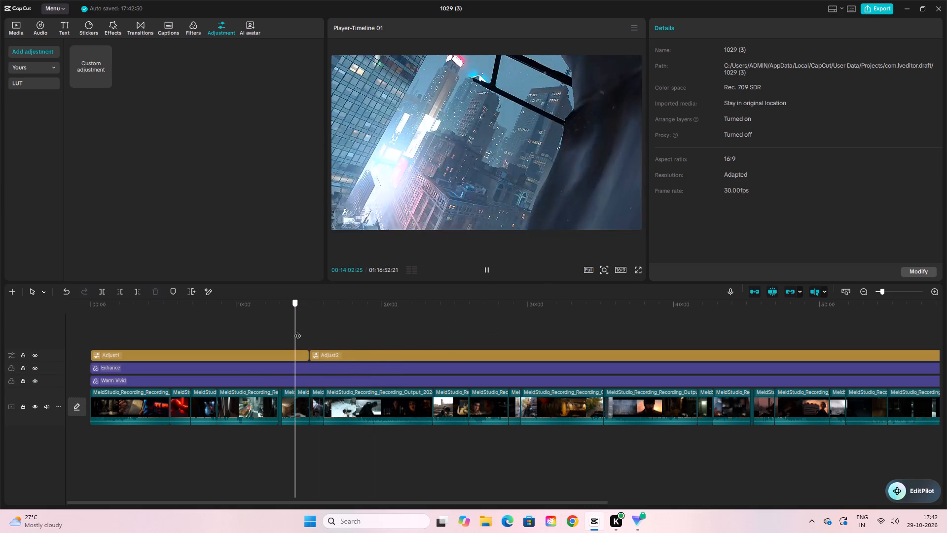
pyautogui.moveTo(297, 331); pyautogui.dragTo(77, 355)
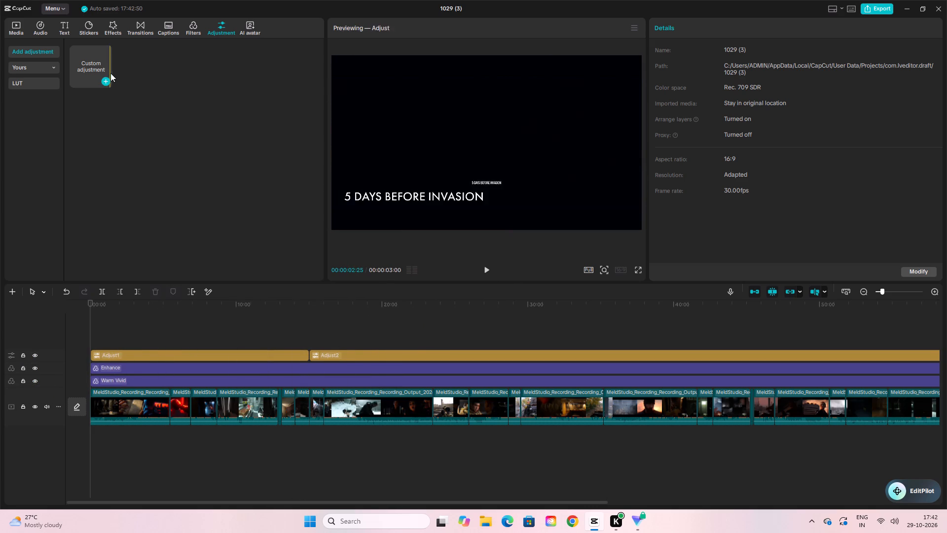
pyautogui.click(188, 29)
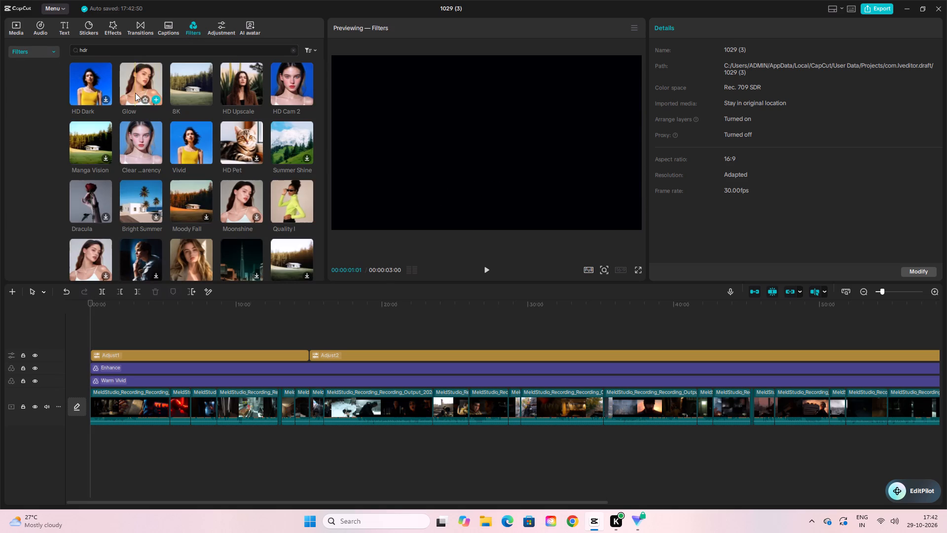
pyautogui.moveTo(93, 300); pyautogui.dragTo(105, 304)
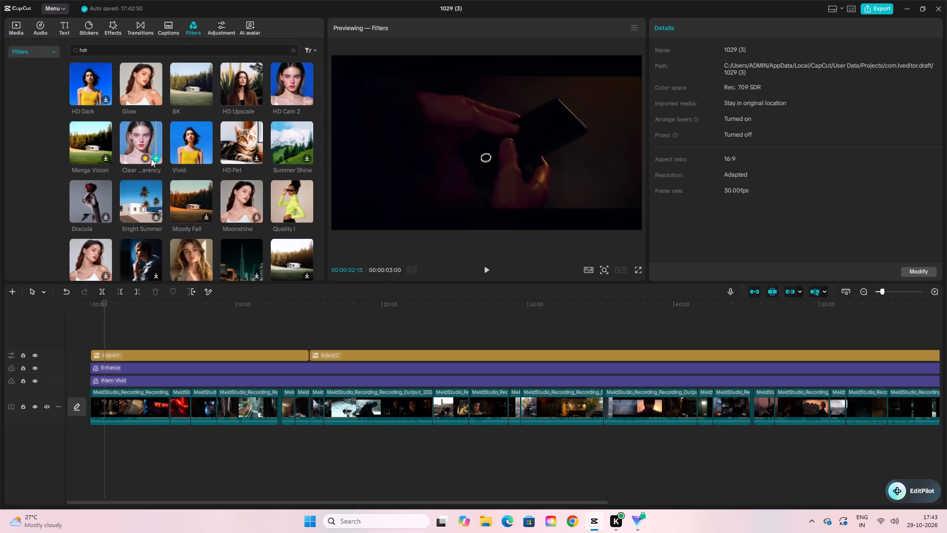
pyautogui.scroll(-2, 124, 224)
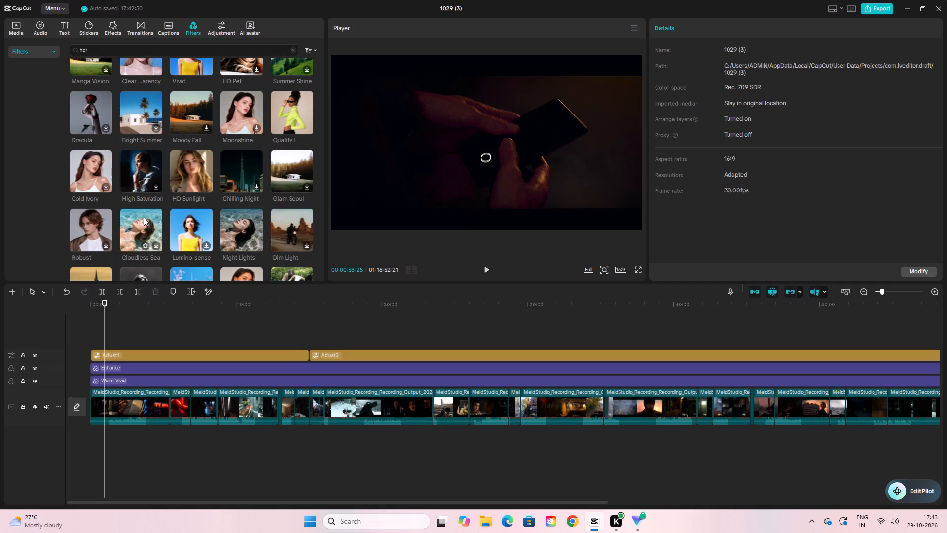
pyautogui.scroll(-1, 150, 190)
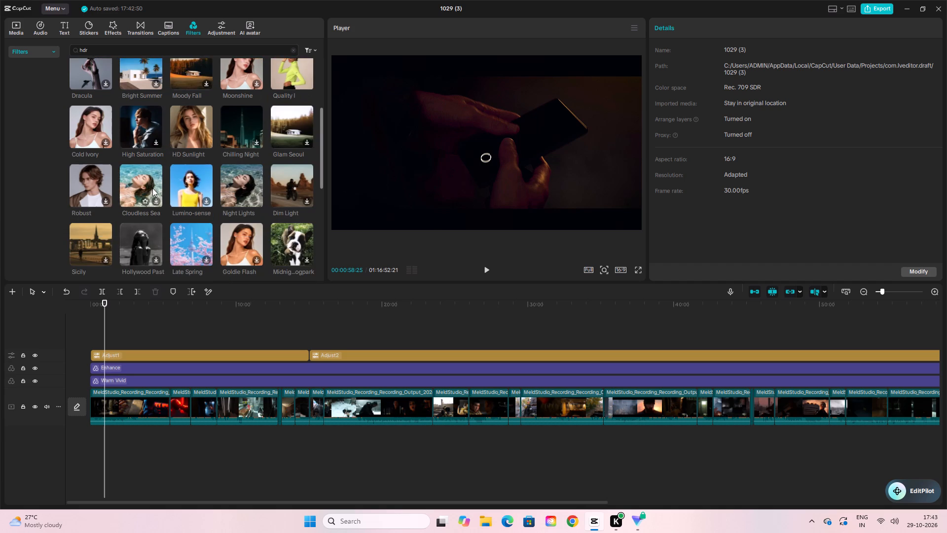
pyautogui.scroll(1, 154, 187)
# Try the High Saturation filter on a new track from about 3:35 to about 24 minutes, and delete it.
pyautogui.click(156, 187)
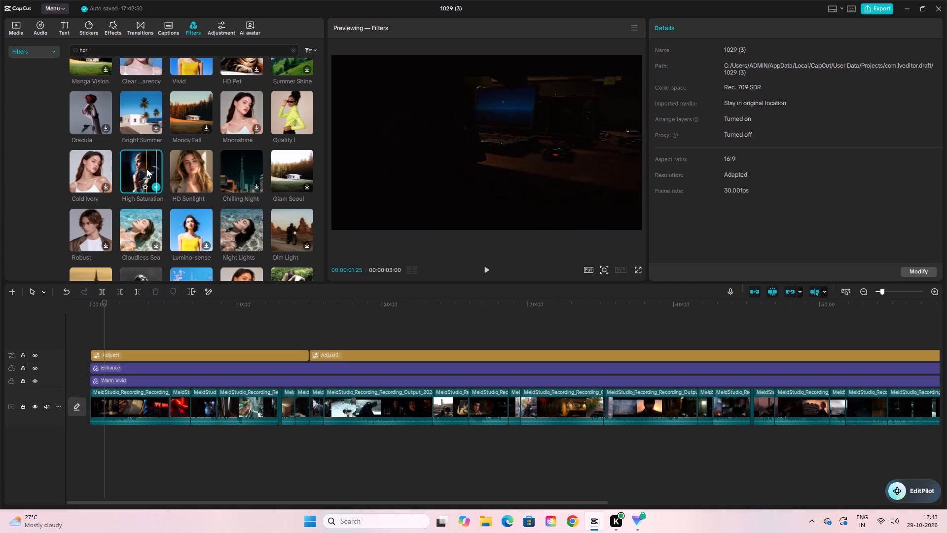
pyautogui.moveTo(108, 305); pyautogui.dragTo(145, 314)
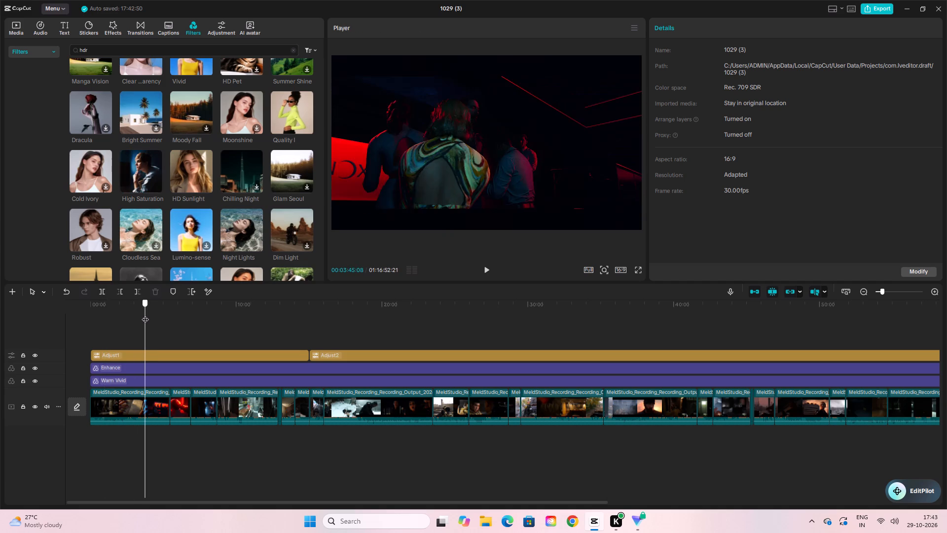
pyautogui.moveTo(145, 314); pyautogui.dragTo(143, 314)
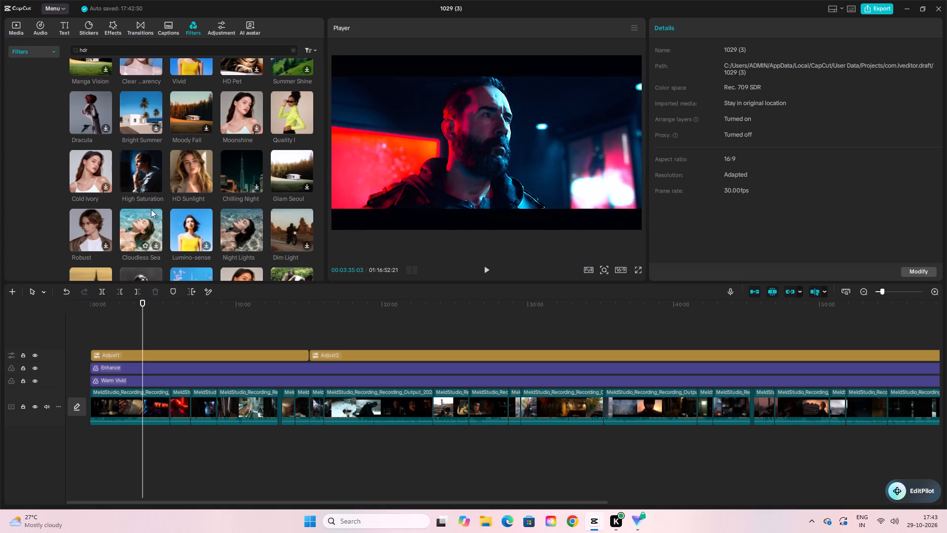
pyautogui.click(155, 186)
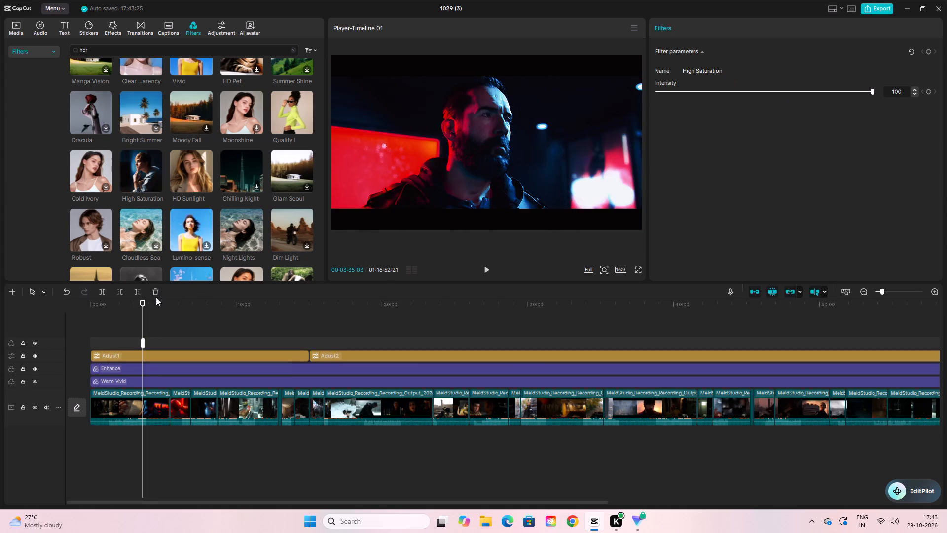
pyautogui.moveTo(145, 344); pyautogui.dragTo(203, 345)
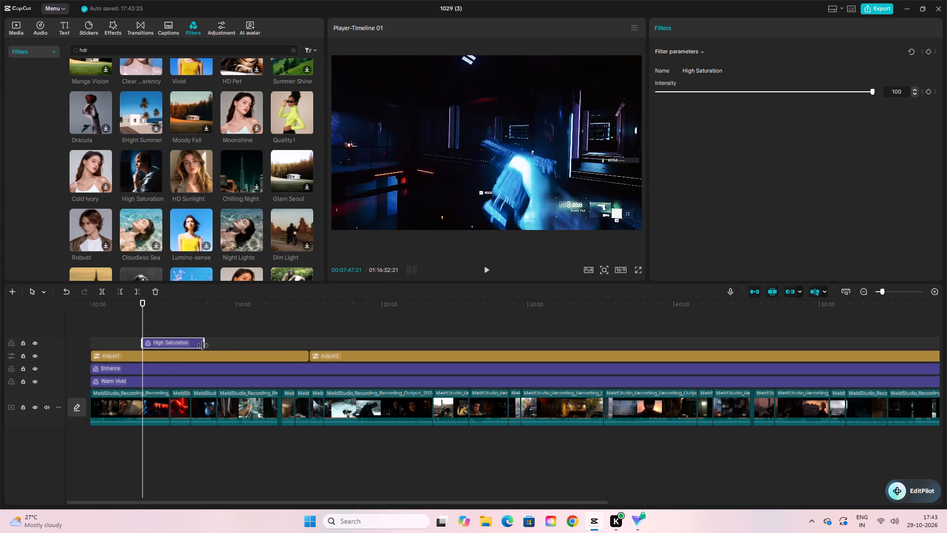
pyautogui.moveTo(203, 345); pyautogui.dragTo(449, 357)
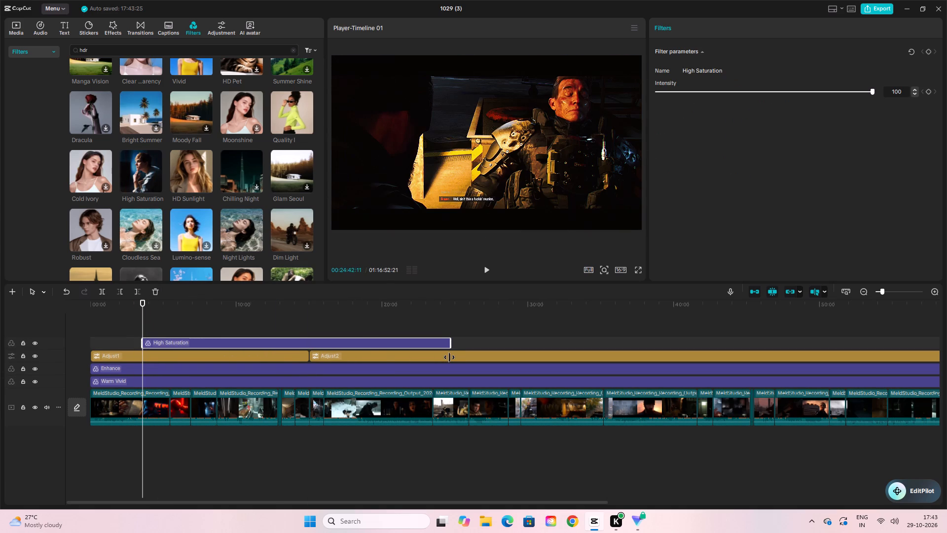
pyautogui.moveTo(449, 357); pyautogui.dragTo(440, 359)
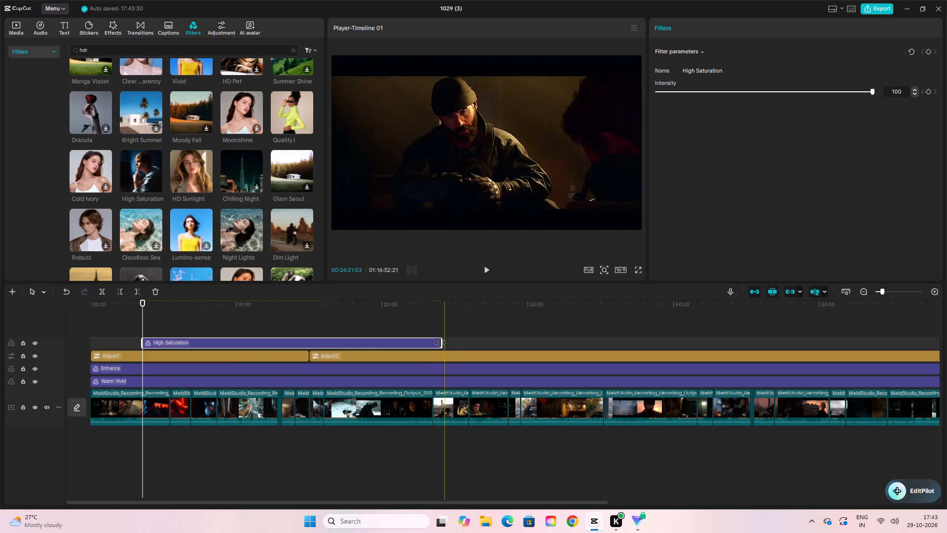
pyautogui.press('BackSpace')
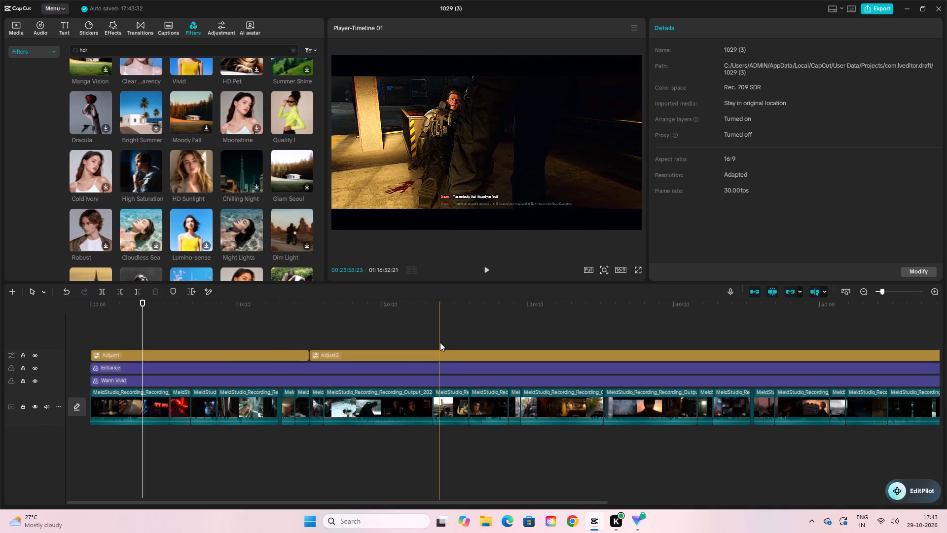
# Return to the start of the timeline and browse the Tools, Alternative, Action, Finish and Early 2000s filter categories.
pyautogui.moveTo(145, 302); pyautogui.dragTo(0, 318)
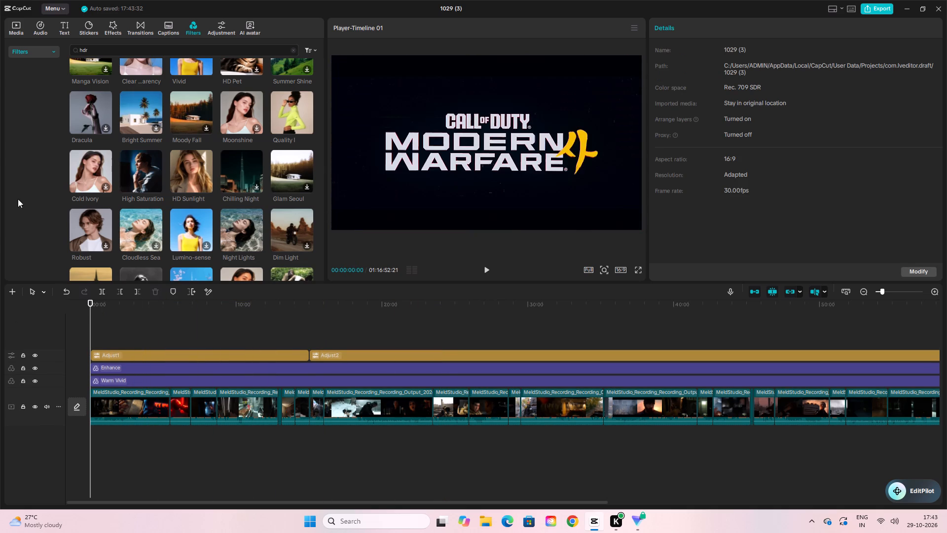
pyautogui.click(29, 52)
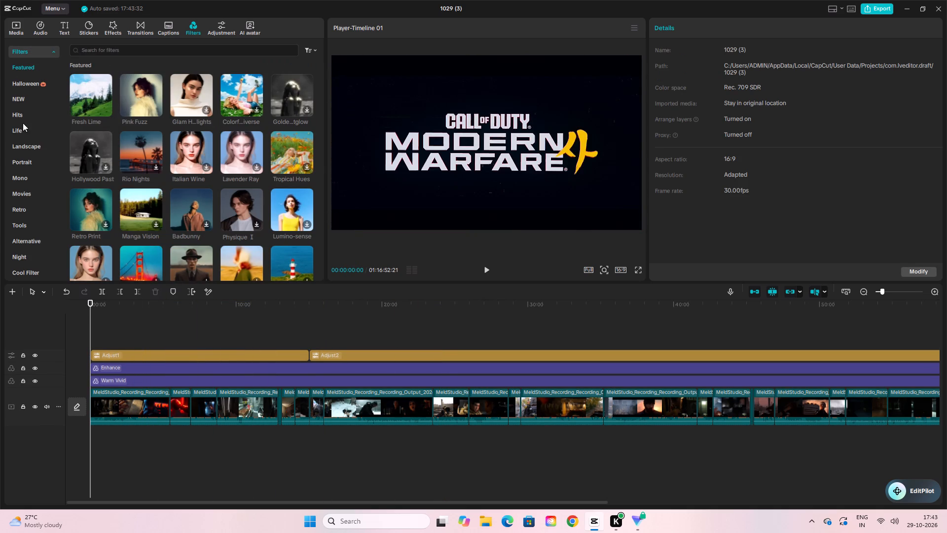
pyautogui.scroll(-1, 26, 184)
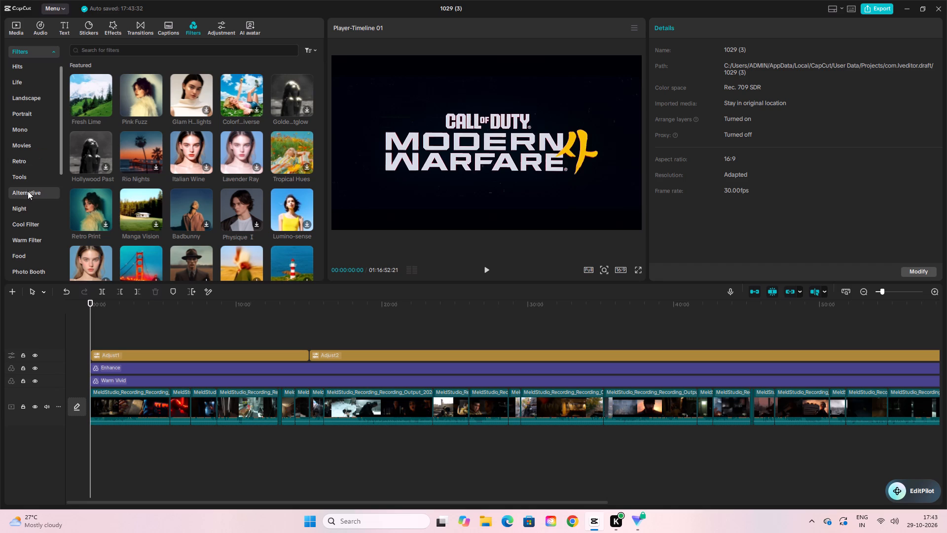
pyautogui.click(27, 181)
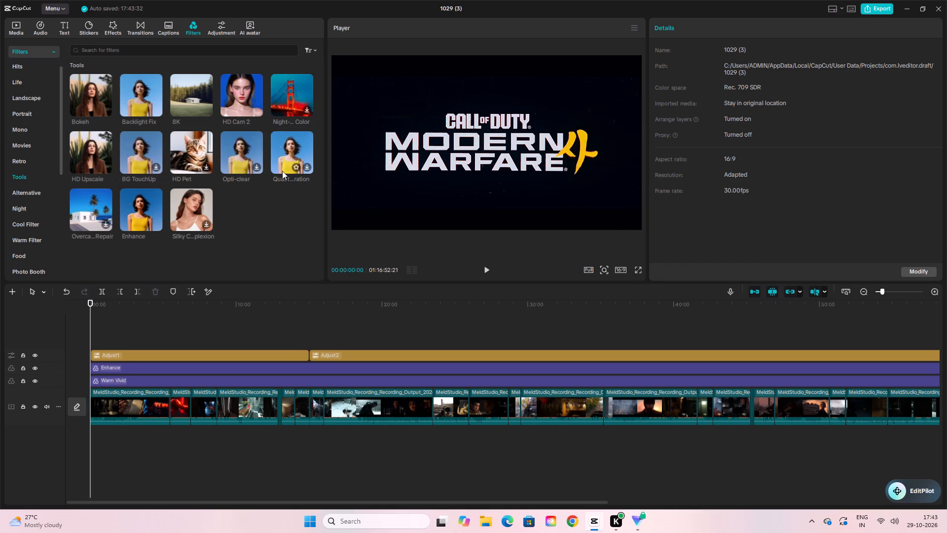
pyautogui.click(34, 194)
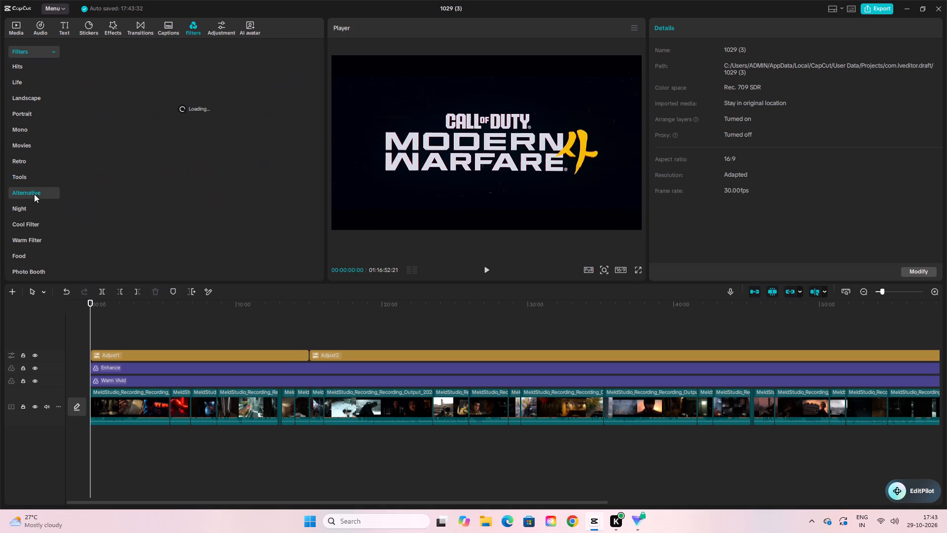
pyautogui.scroll(-1, 42, 196)
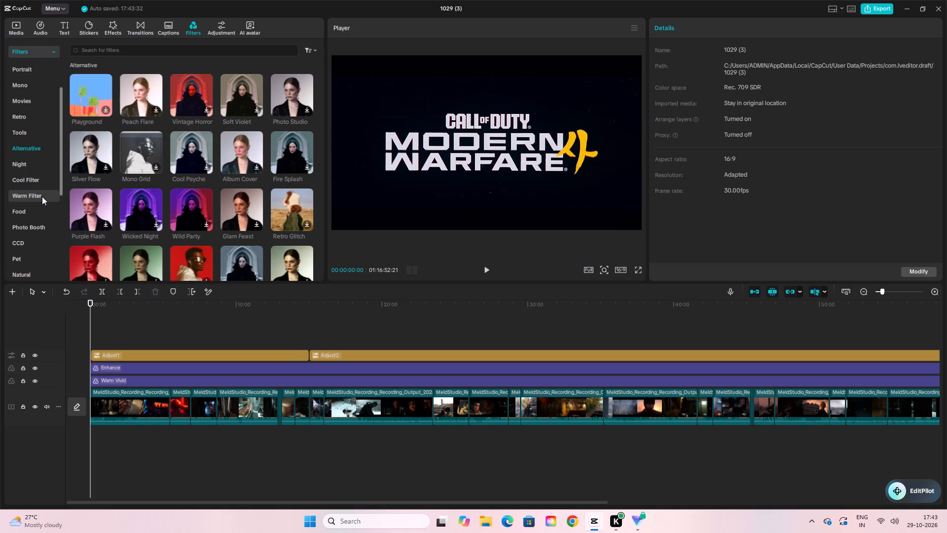
pyautogui.scroll(-3, 42, 196)
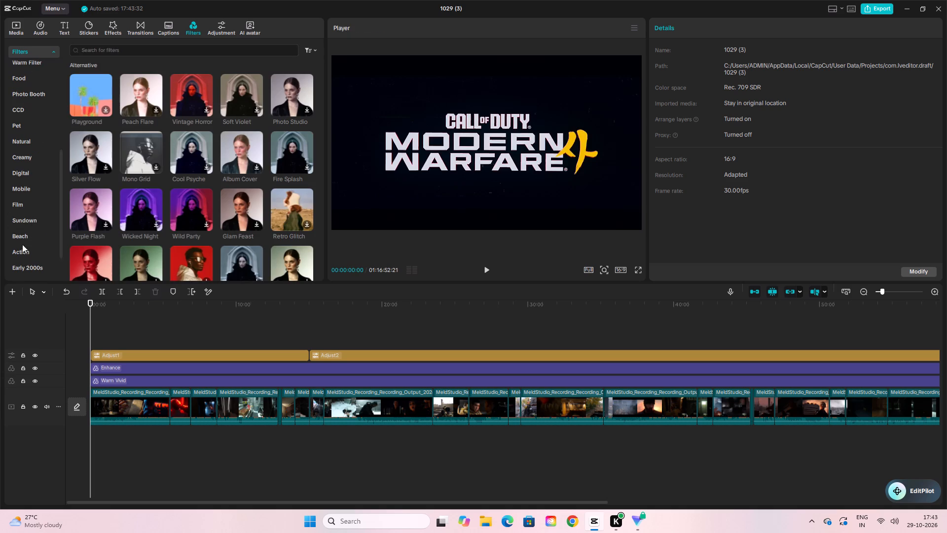
pyautogui.scroll(-2, 22, 255)
pyautogui.click(26, 211)
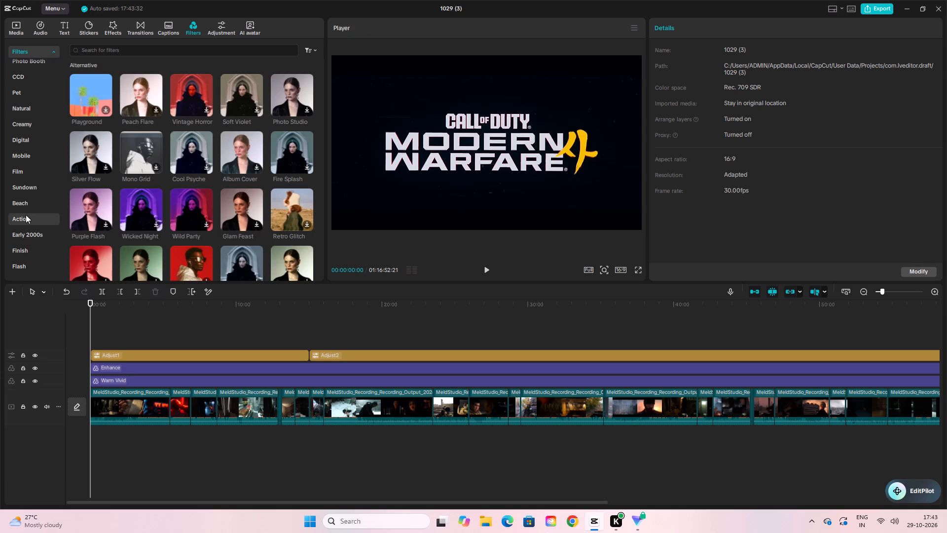
pyautogui.click(26, 215)
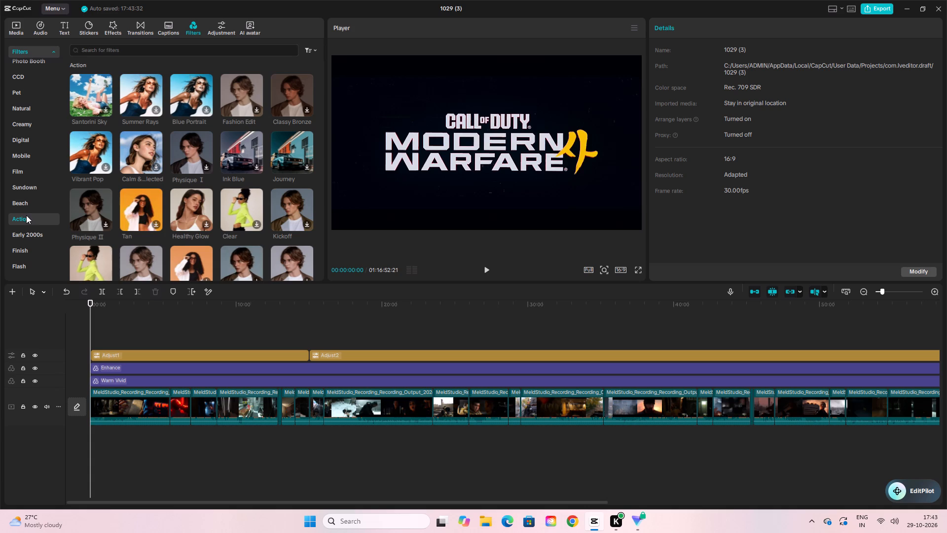
pyautogui.scroll(-2, 27, 218)
pyautogui.click(29, 245)
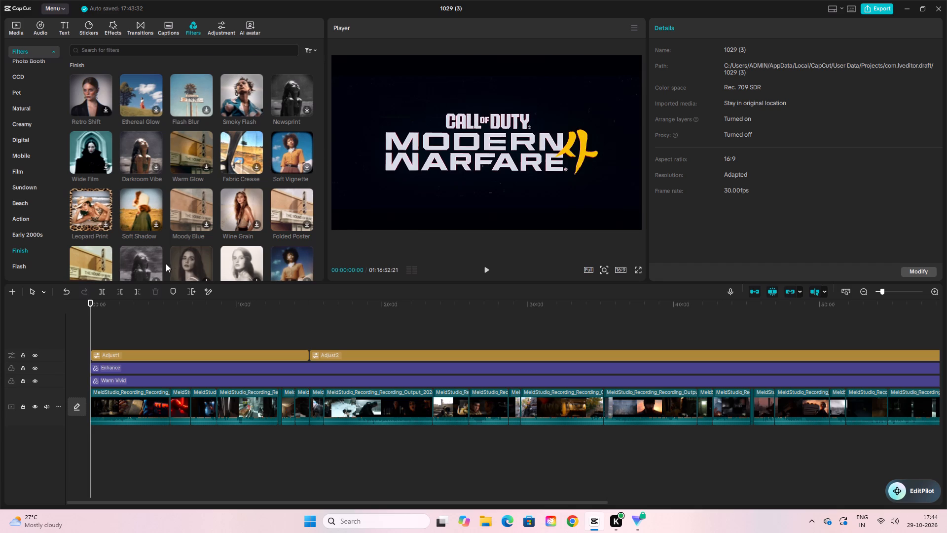
pyautogui.scroll(-3, 172, 260)
pyautogui.scroll(3, 109, 197)
pyautogui.click(22, 50)
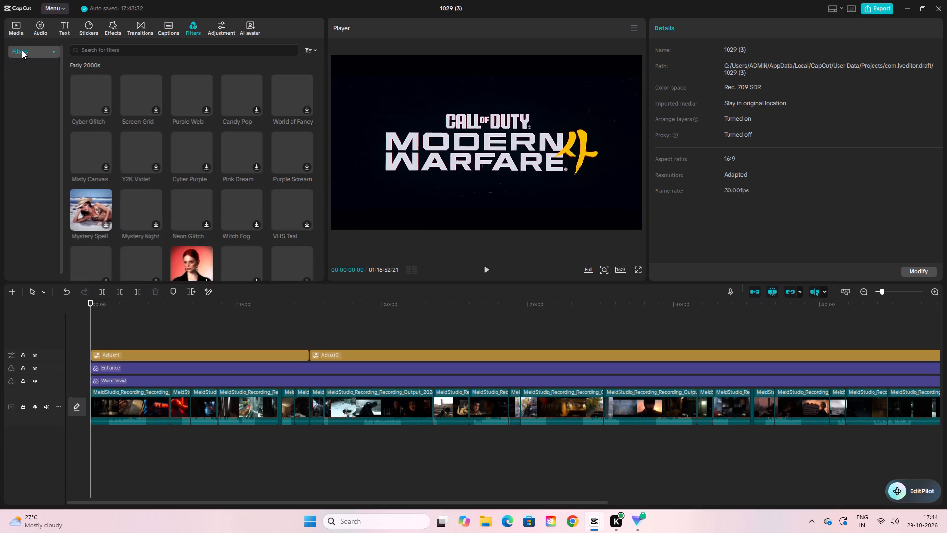
# Search the filters for clear face and preview Velvet Skin and the Matte highlights filter, the latter at about 2:07.
pyautogui.click(109, 50)
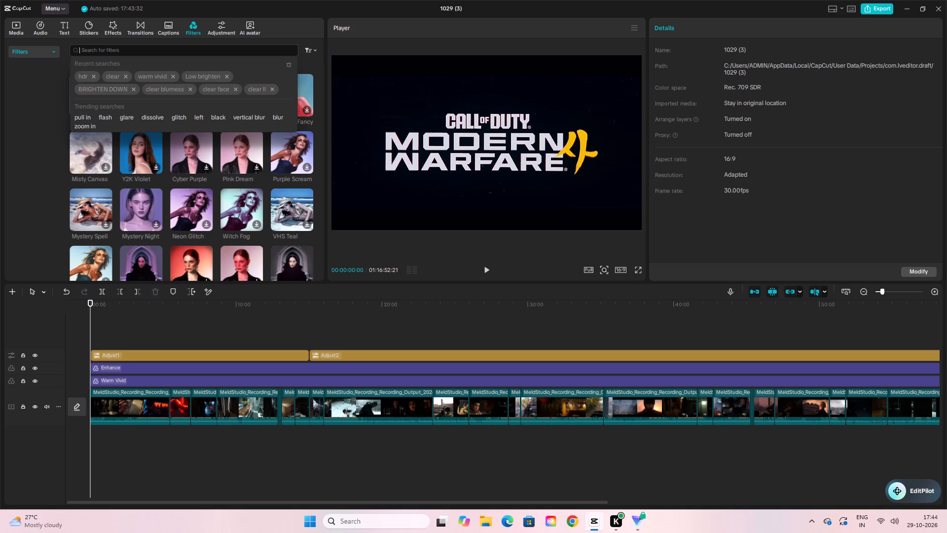
pyautogui.click(220, 90)
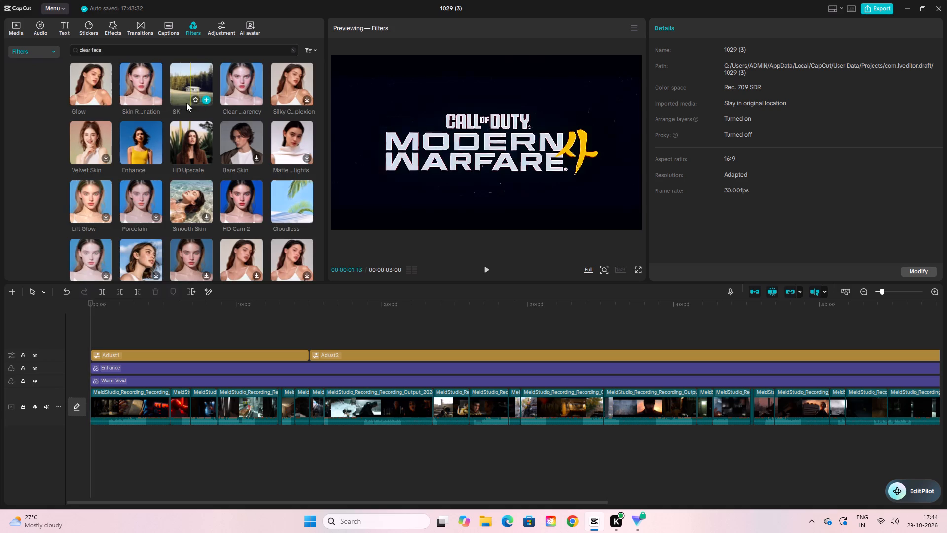
pyautogui.click(105, 158)
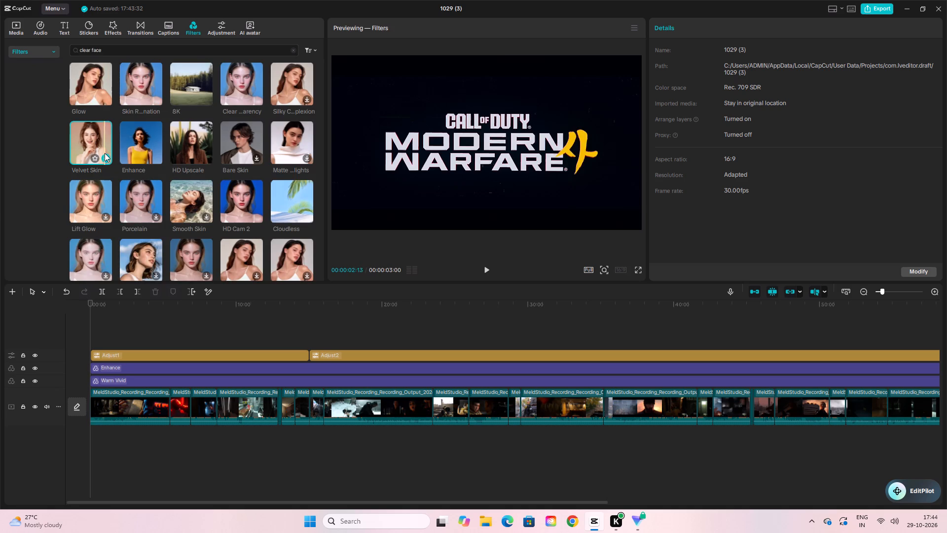
pyautogui.moveTo(84, 301); pyautogui.dragTo(89, 304)
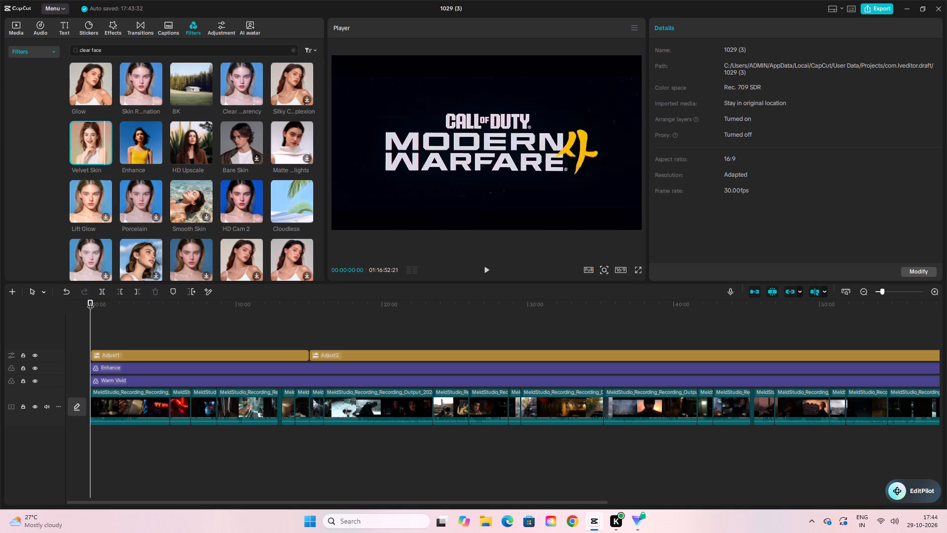
pyautogui.moveTo(90, 301); pyautogui.dragTo(121, 306)
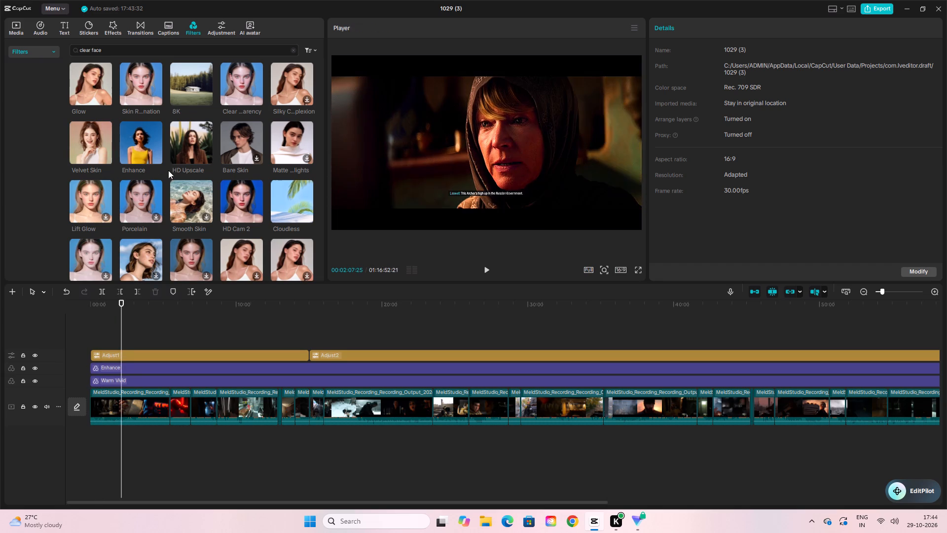
pyautogui.click(309, 157)
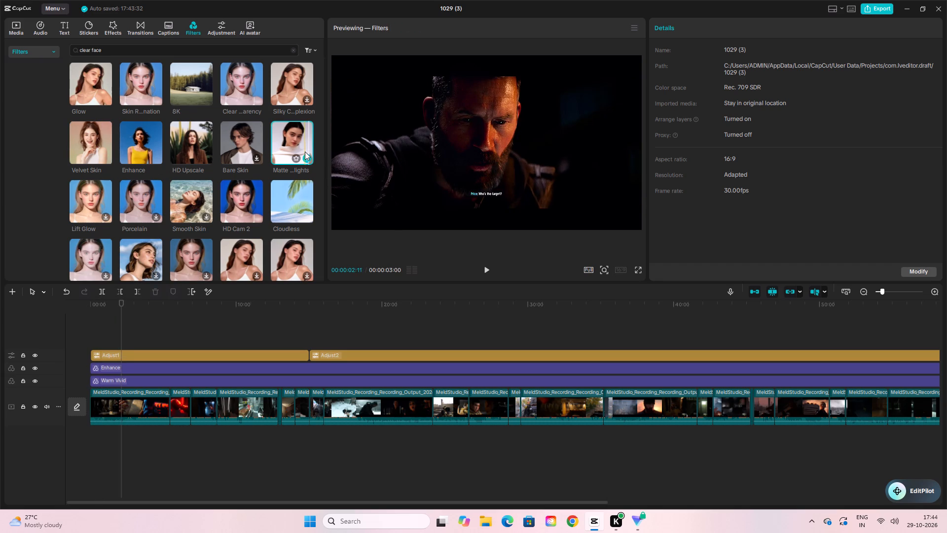
# Search the filters for soft and preview Soft Luxury, Soft Dream, Pink Soft and Soft Blush on the footage at about 2:07.
pyautogui.click(109, 47)
pyautogui.press('BackSpace')
pyautogui.press('BackSpace')
pyautogui.press('BackSpace')
pyautogui.press('BackSpace')
pyautogui.press('BackSpace')
pyautogui.press('BackSpace')
pyautogui.press('BackSpace')
pyautogui.press('BackSpace')
pyautogui.press('BackSpace')
pyautogui.press('BackSpace')
pyautogui.press('BackSpace')
pyautogui.press('BackSpace')
pyautogui.press('BackSpace')
pyautogui.press('BackSpace')
pyautogui.press('BackSpace')
pyautogui.press('BackSpace')
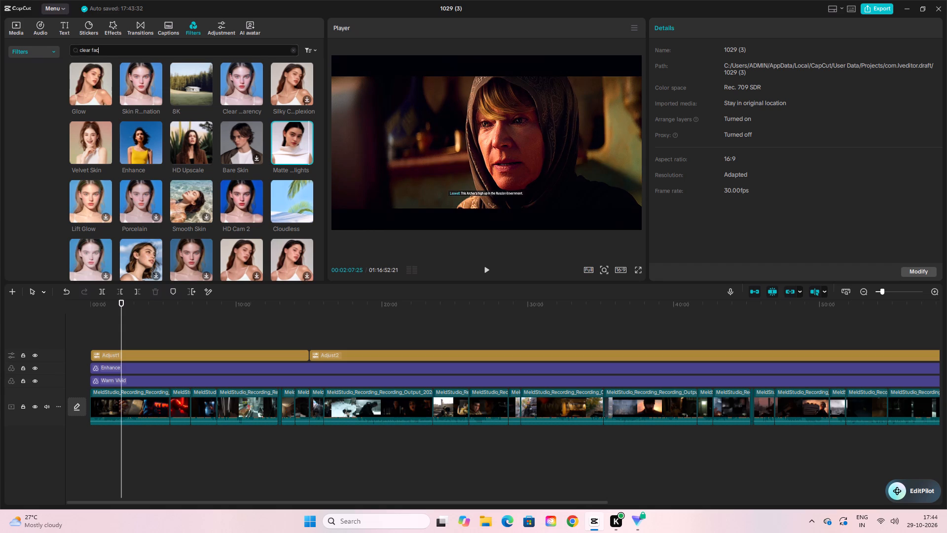
pyautogui.write('soft')
pyautogui.press('Return')
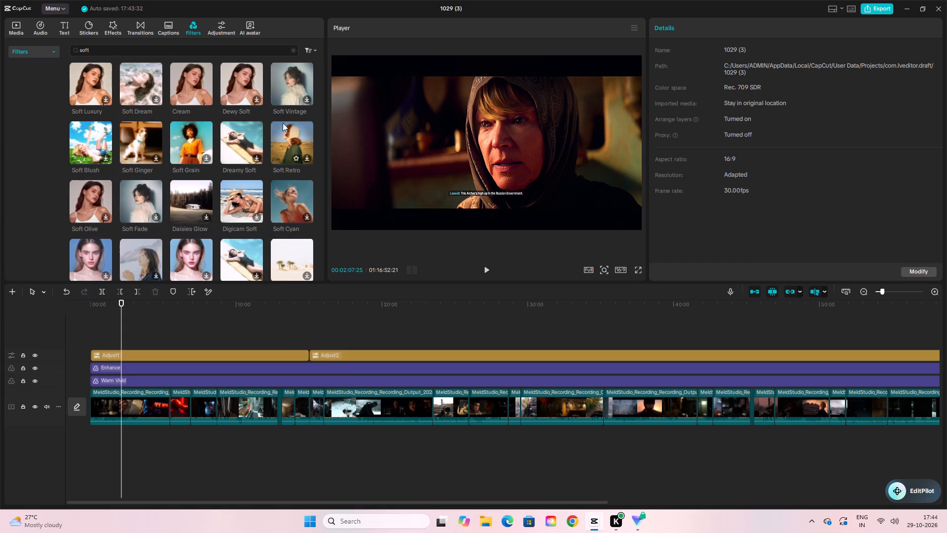
pyautogui.scroll(-1, 123, 210)
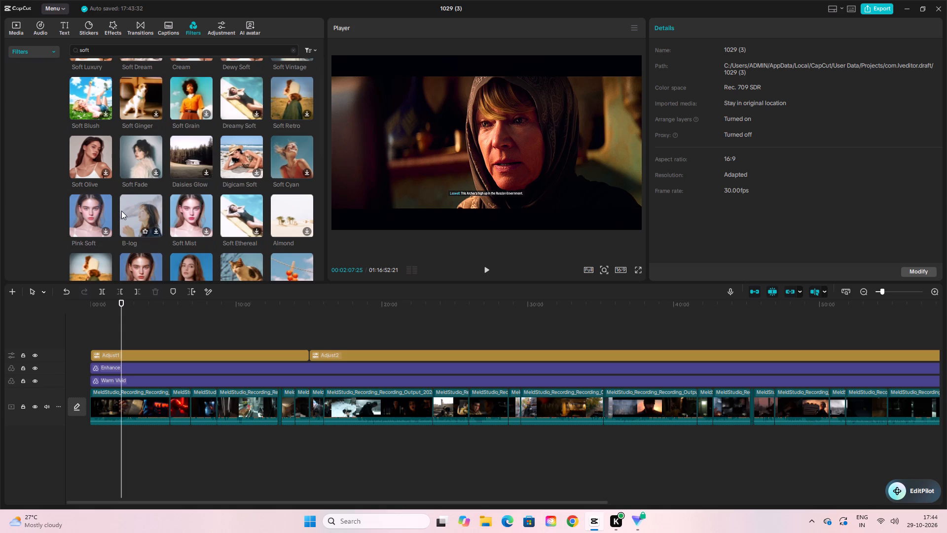
pyautogui.scroll(4, 213, 191)
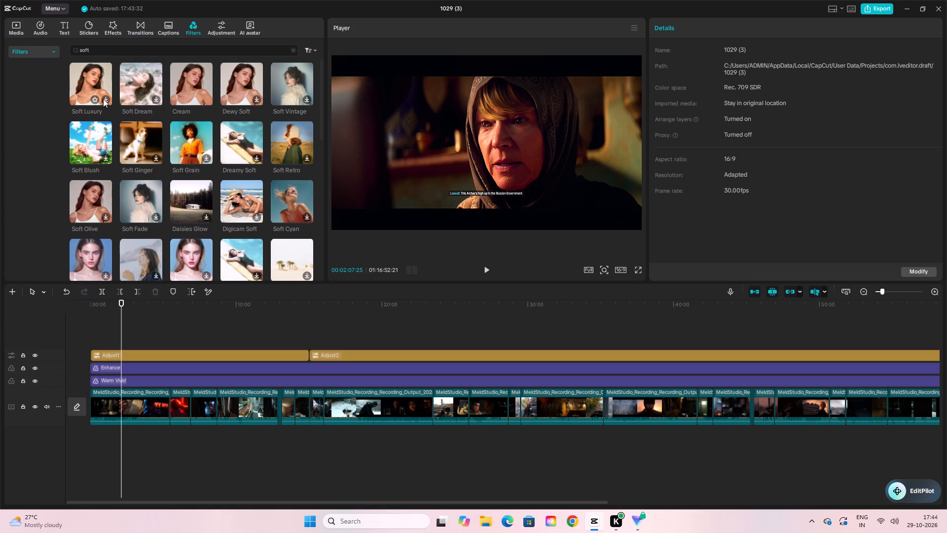
pyautogui.click(106, 99)
pyautogui.click(157, 97)
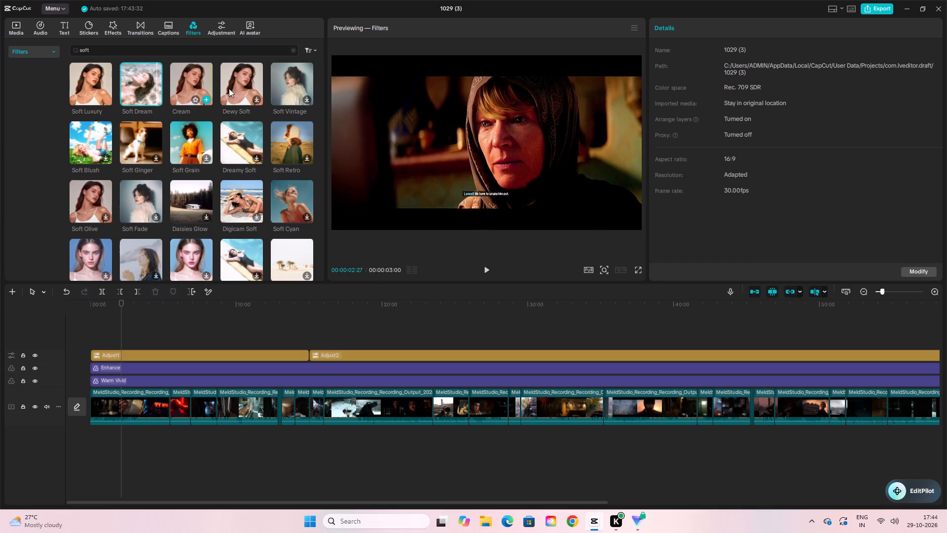
pyautogui.scroll(-2, 268, 137)
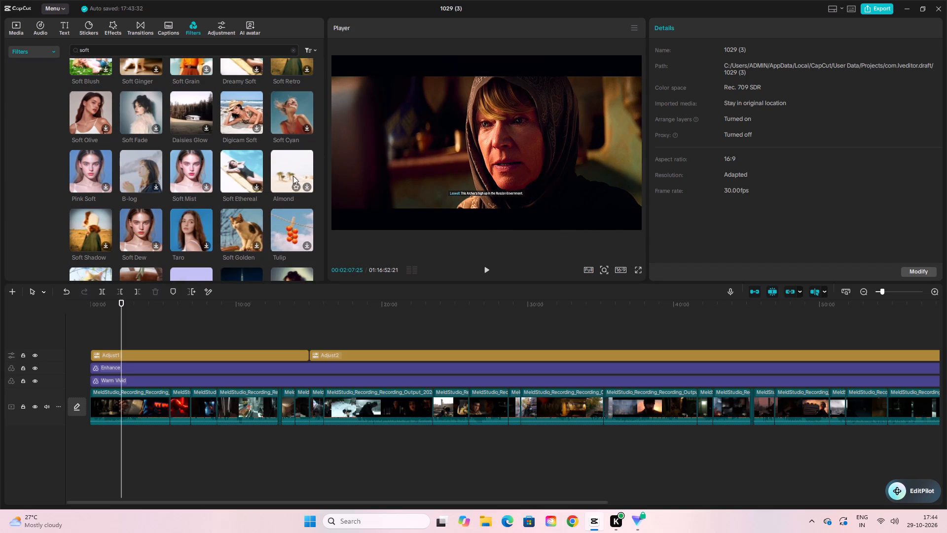
pyautogui.click(106, 186)
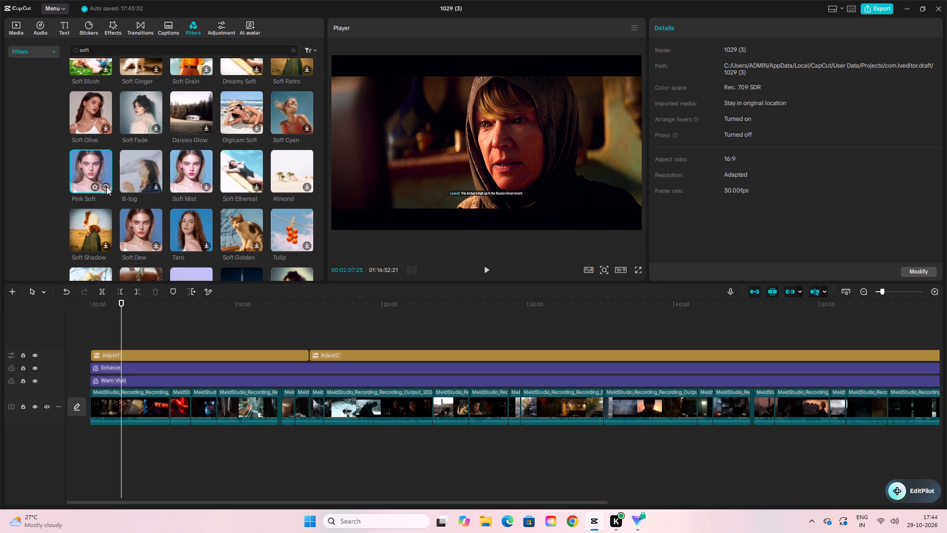
pyautogui.scroll(3, 105, 131)
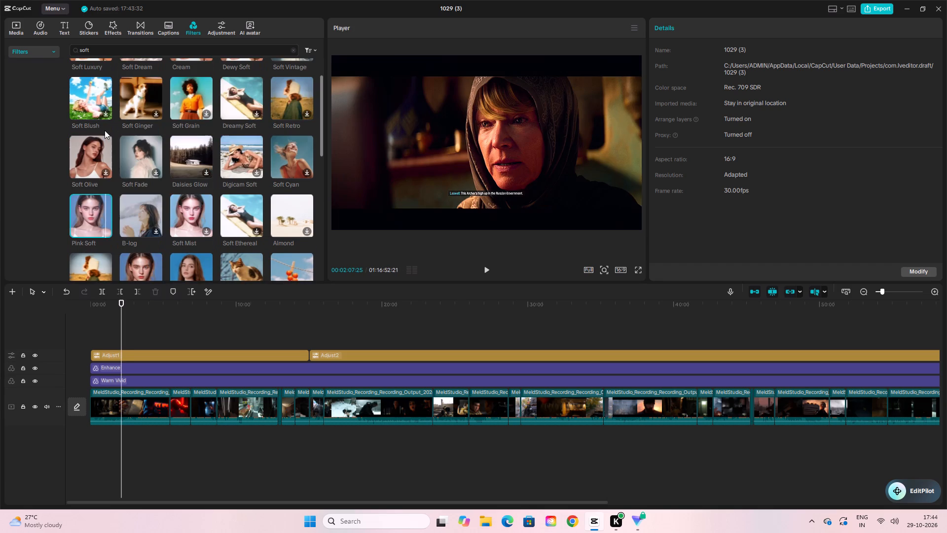
pyautogui.click(106, 157)
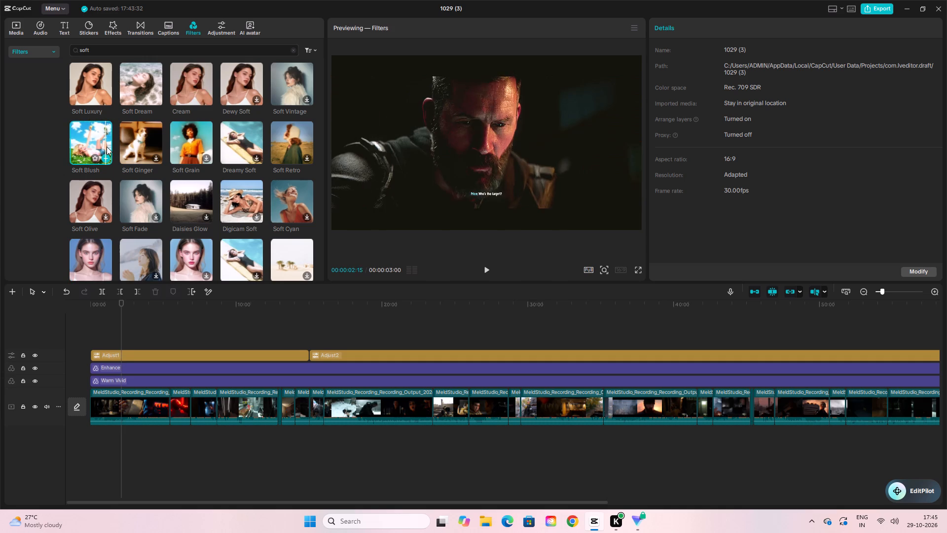
pyautogui.scroll(-8, 218, 183)
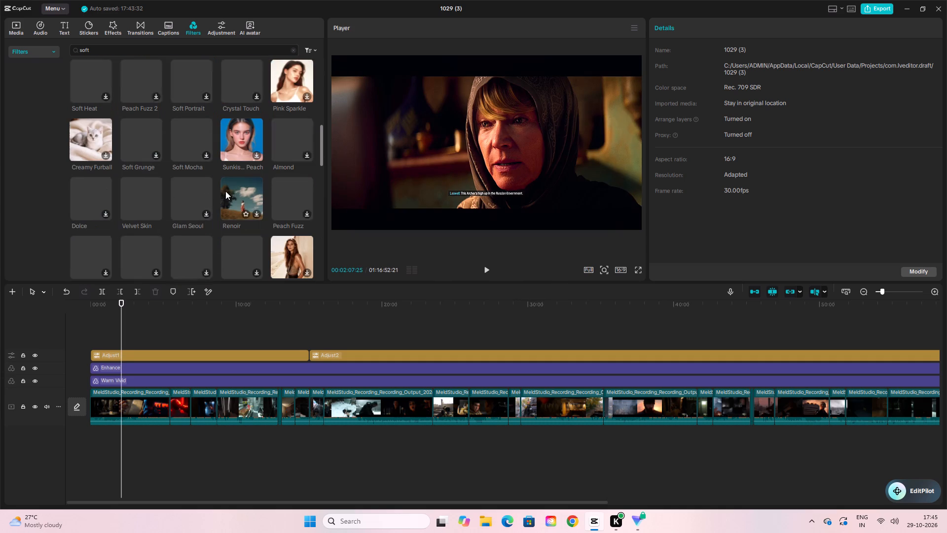
# Scrub through the graded footage between about 0:44 and 23:10, checking the look around the Adjust1 and Adjust2 boundary.
pyautogui.moveTo(125, 304); pyautogui.dragTo(117, 311)
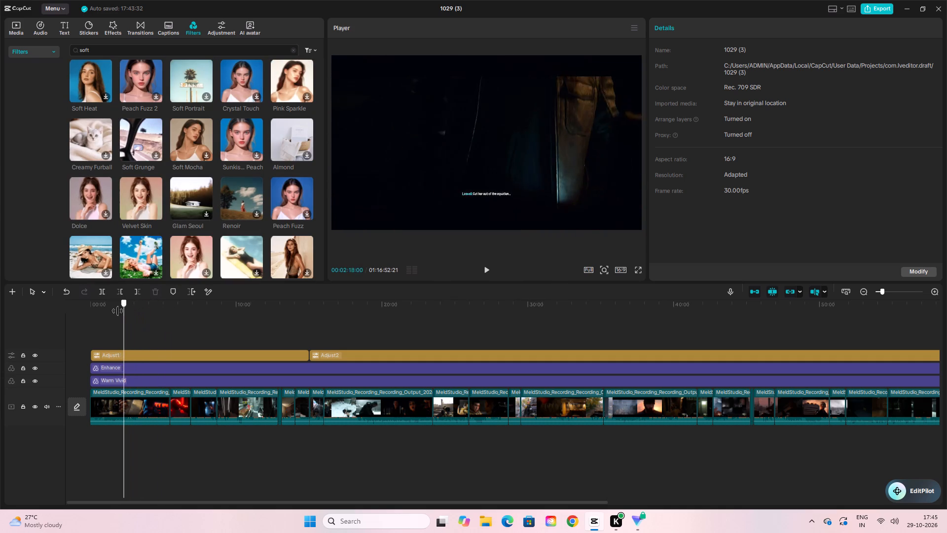
pyautogui.moveTo(117, 311); pyautogui.dragTo(181, 329)
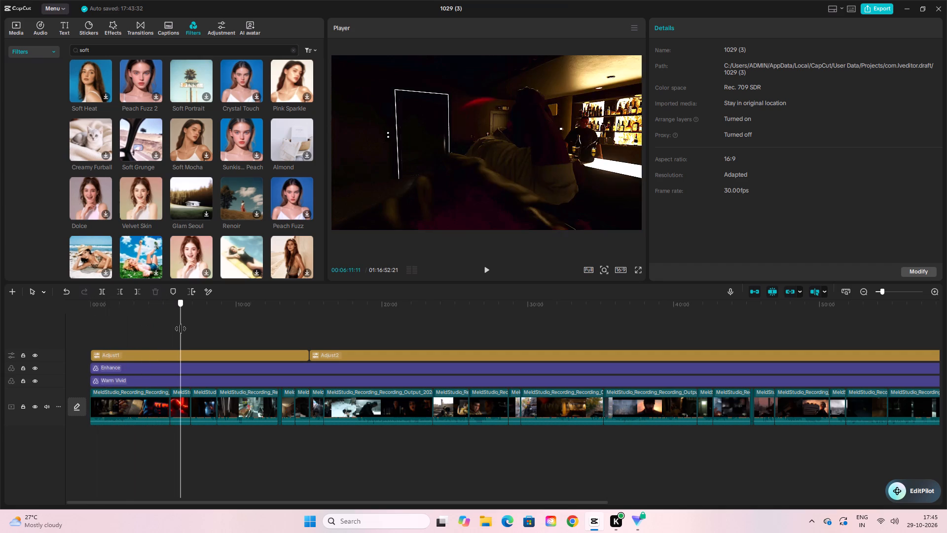
pyautogui.moveTo(181, 329); pyautogui.dragTo(108, 338)
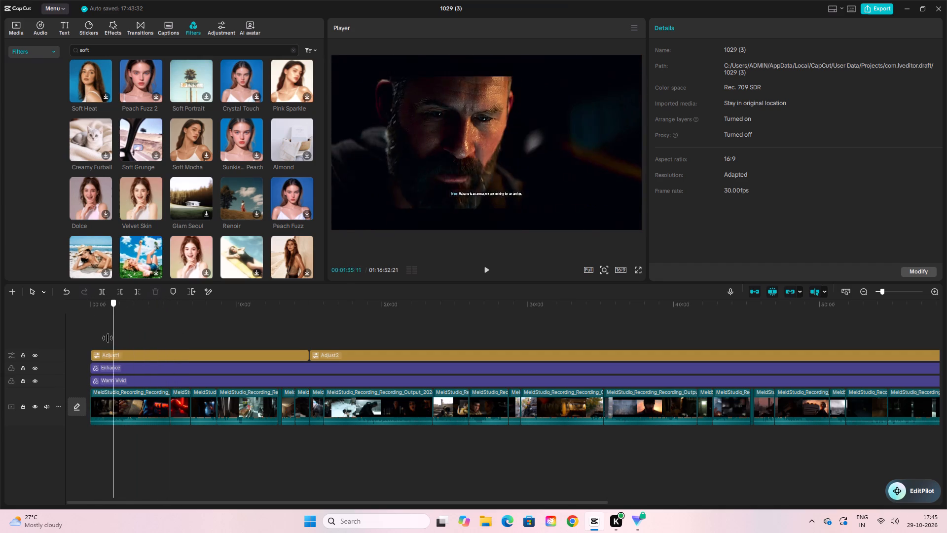
pyautogui.moveTo(108, 338); pyautogui.dragTo(101, 344)
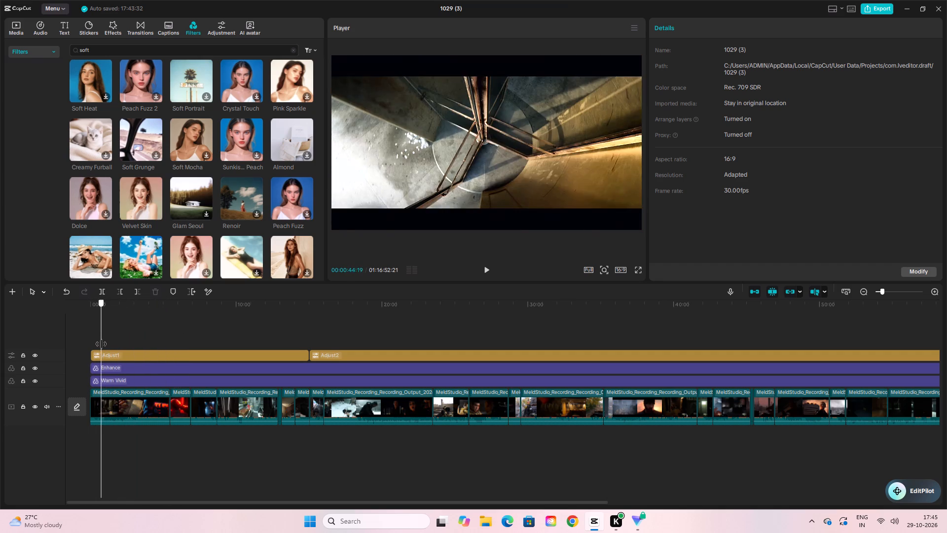
pyautogui.moveTo(101, 344); pyautogui.dragTo(154, 345)
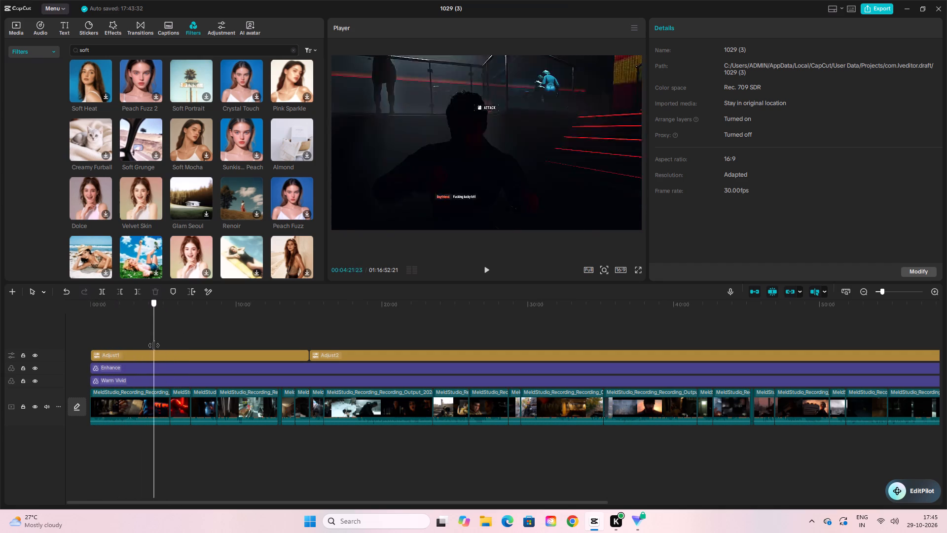
pyautogui.moveTo(154, 345); pyautogui.dragTo(263, 351)
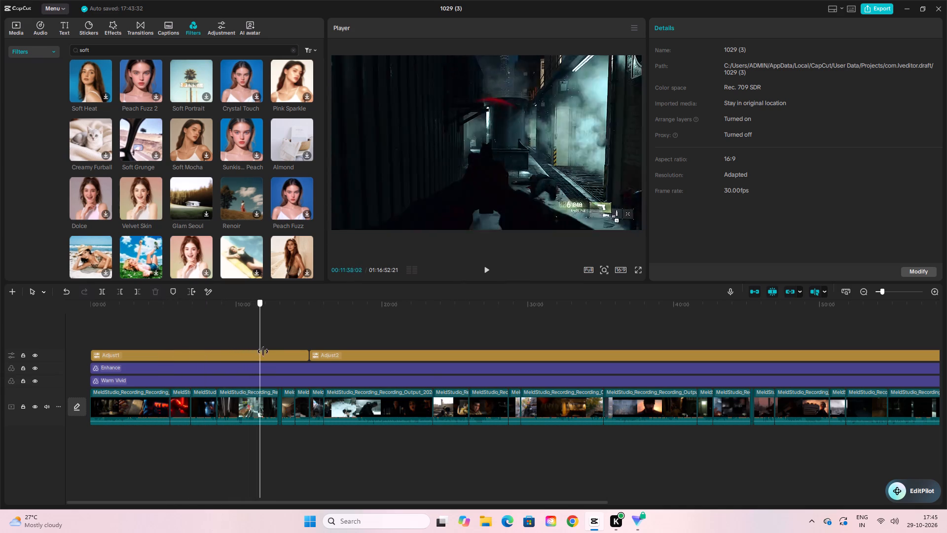
pyautogui.moveTo(263, 351); pyautogui.dragTo(290, 353)
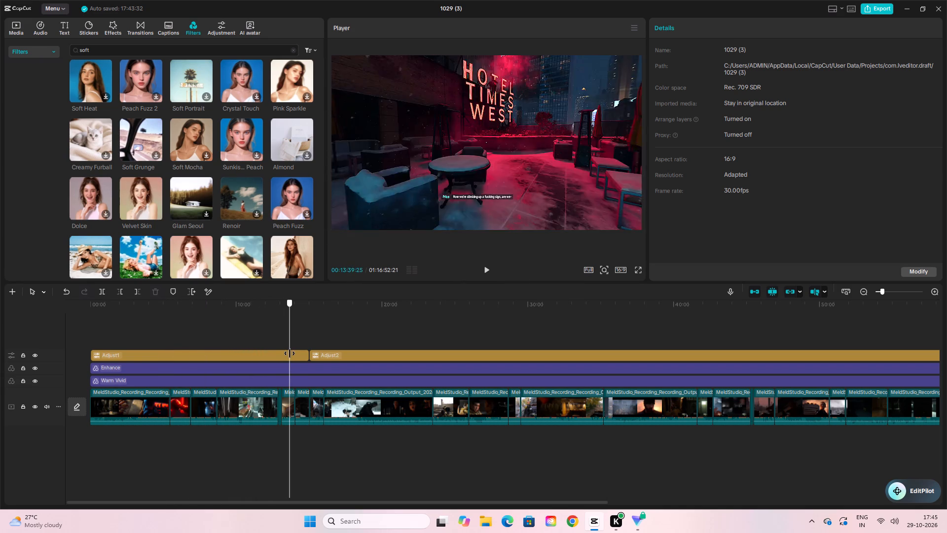
pyautogui.moveTo(290, 353); pyautogui.dragTo(305, 353)
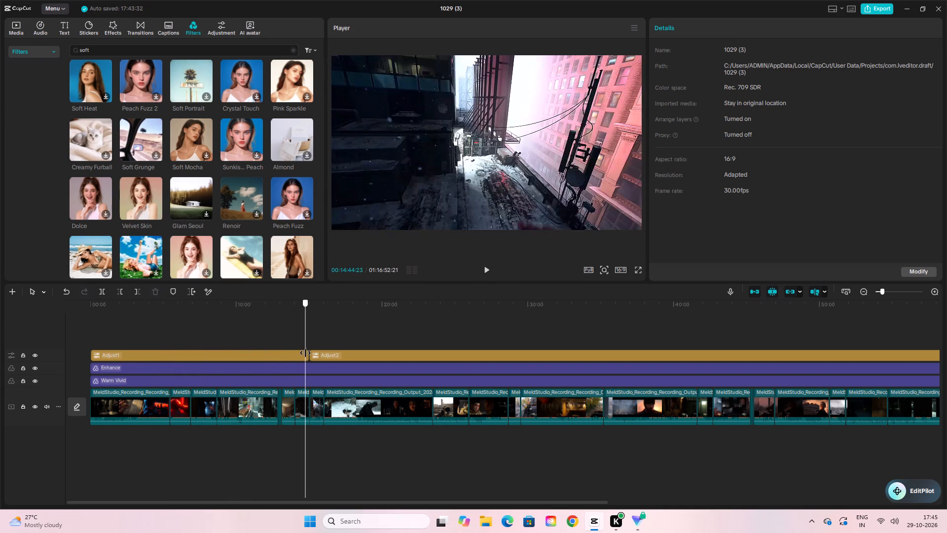
pyautogui.moveTo(305, 353); pyautogui.dragTo(324, 353)
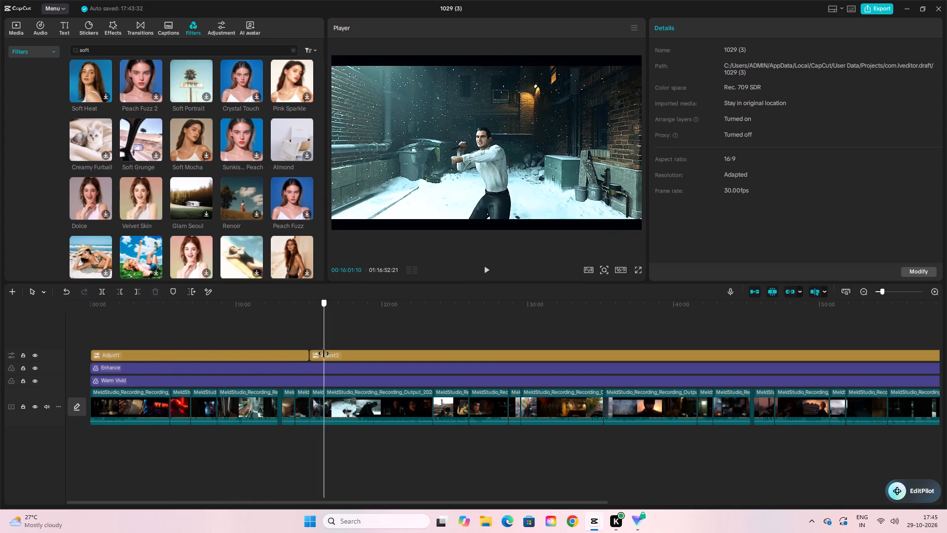
pyautogui.moveTo(324, 353); pyautogui.dragTo(318, 357)
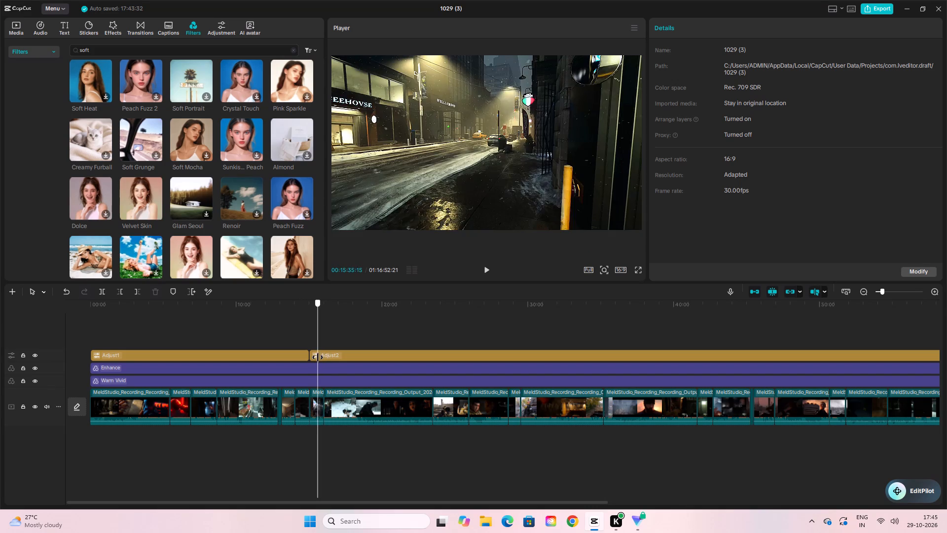
pyautogui.moveTo(318, 357); pyautogui.dragTo(312, 361)
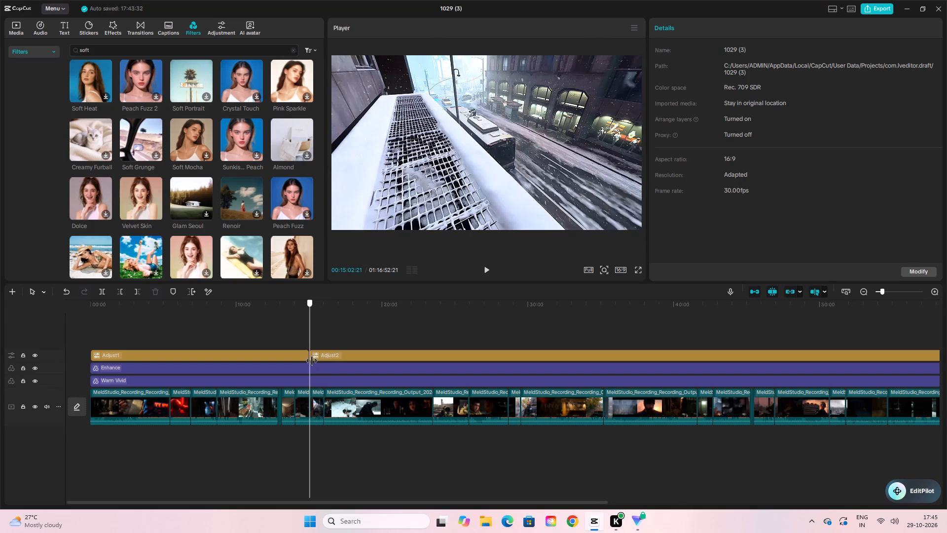
pyautogui.moveTo(312, 361); pyautogui.dragTo(428, 367)
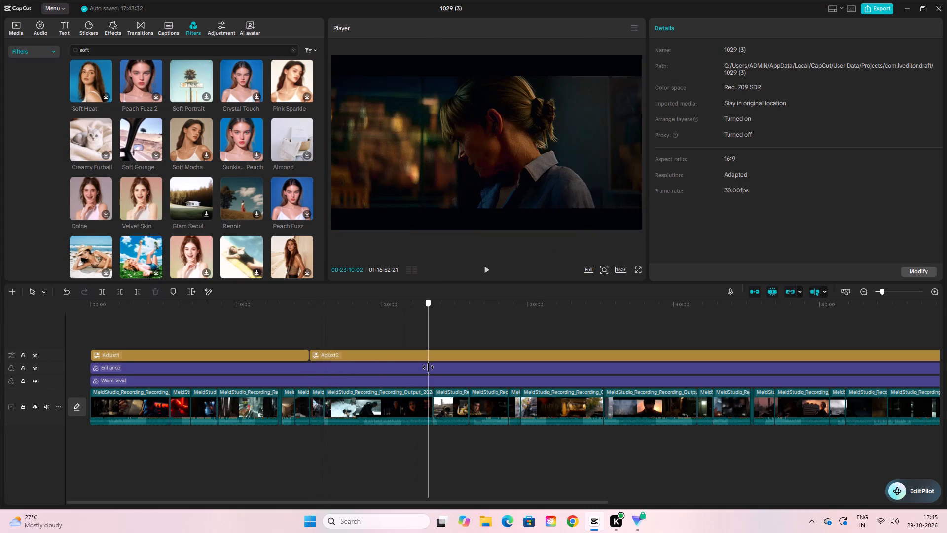
pyautogui.moveTo(428, 367); pyautogui.dragTo(344, 367)
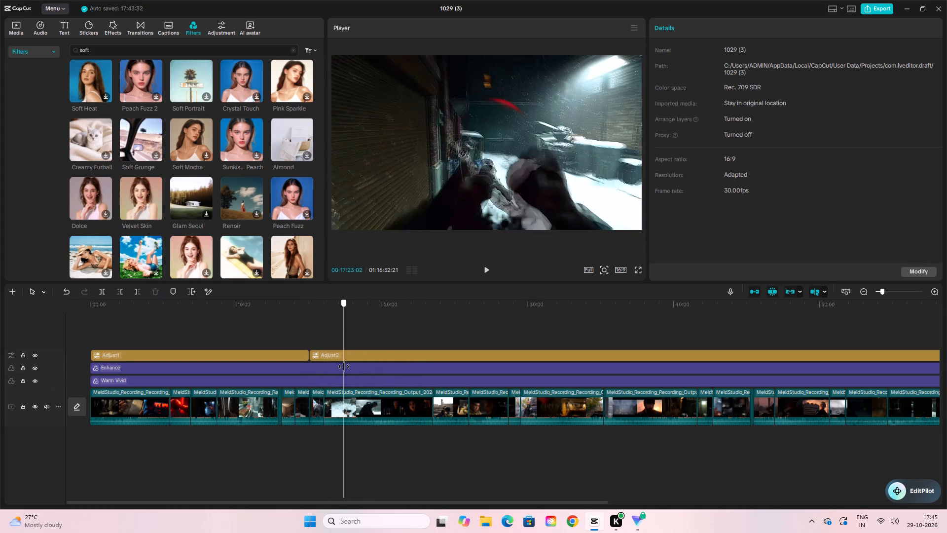
pyautogui.moveTo(344, 367); pyautogui.dragTo(316, 369)
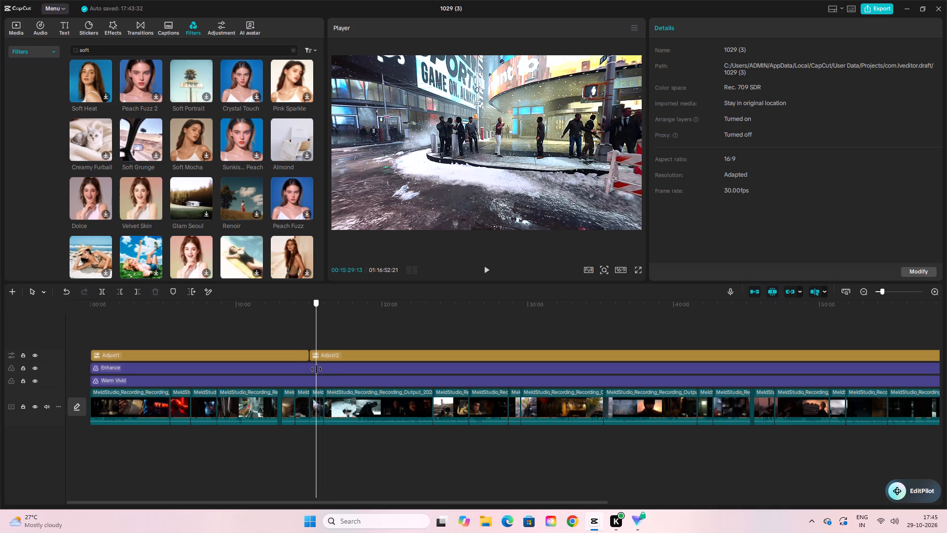
# Play the graded snowy alley footage and cutscene from about 15:43 to 15:50.
pyautogui.moveTo(316, 369); pyautogui.dragTo(320, 373)
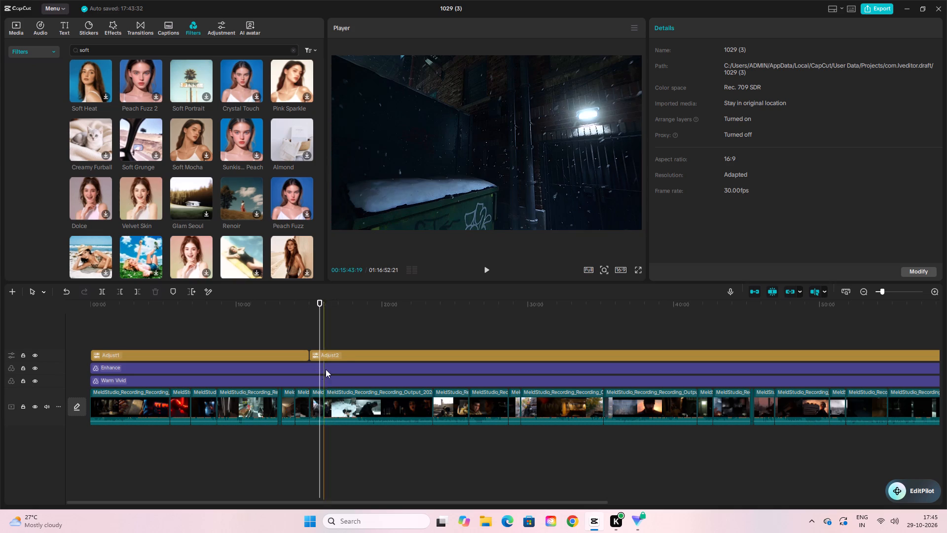
pyautogui.click(489, 268)
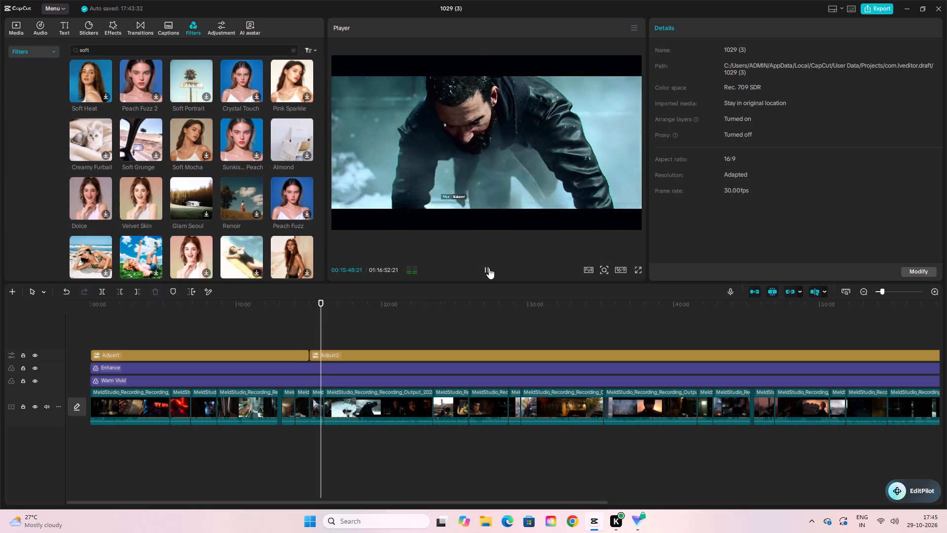
pyautogui.click(489, 268)
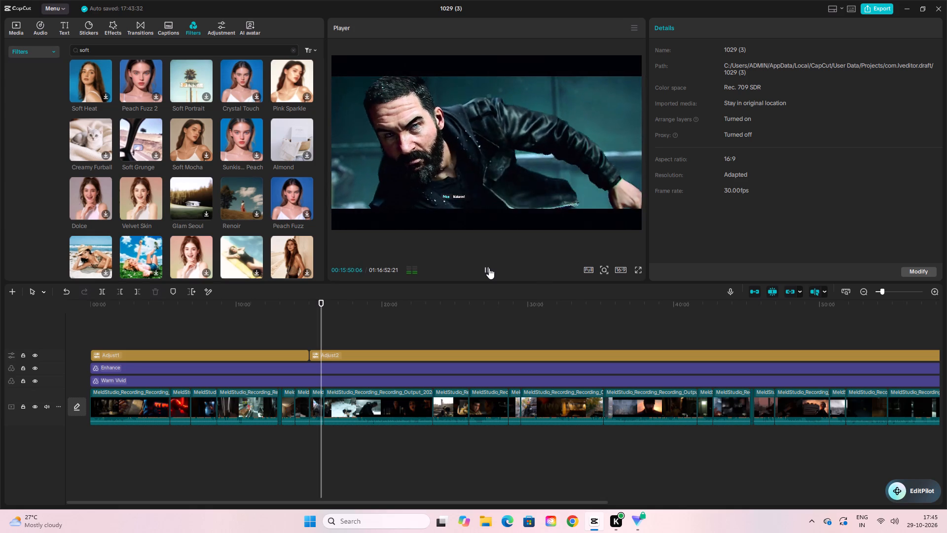
pyautogui.click(489, 268)
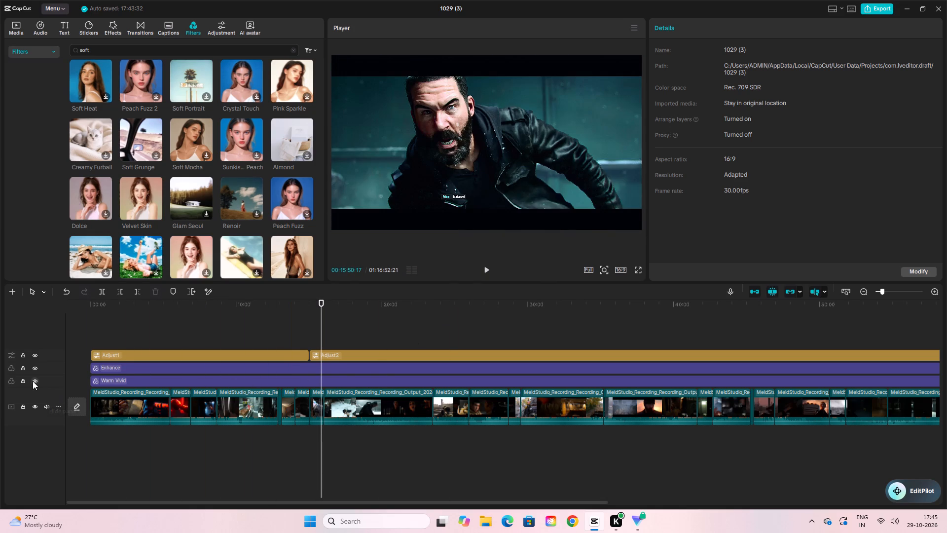
# Toggle the Warm Vivid, Enhance and adjustment tracks off and on at about 15:50 to compare their effect on the cutscene.
pyautogui.click(33, 381)
pyautogui.click(33, 381)
pyautogui.click(34, 369)
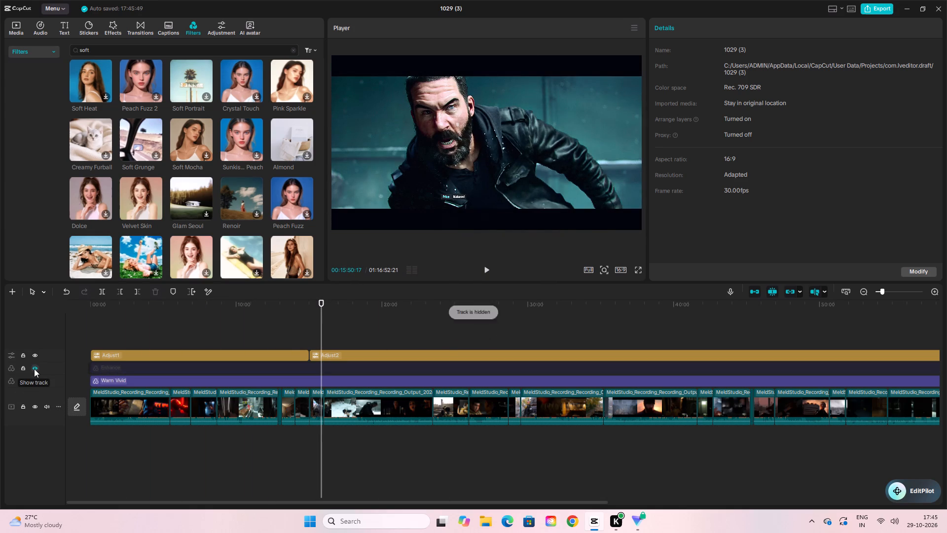
pyautogui.click(34, 369)
pyautogui.click(34, 369)
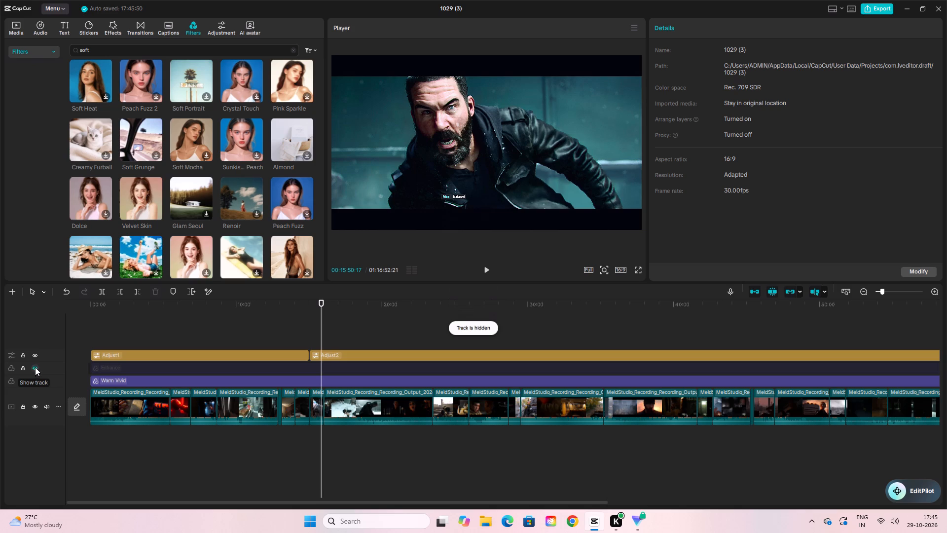
pyautogui.click(35, 356)
pyautogui.click(35, 356)
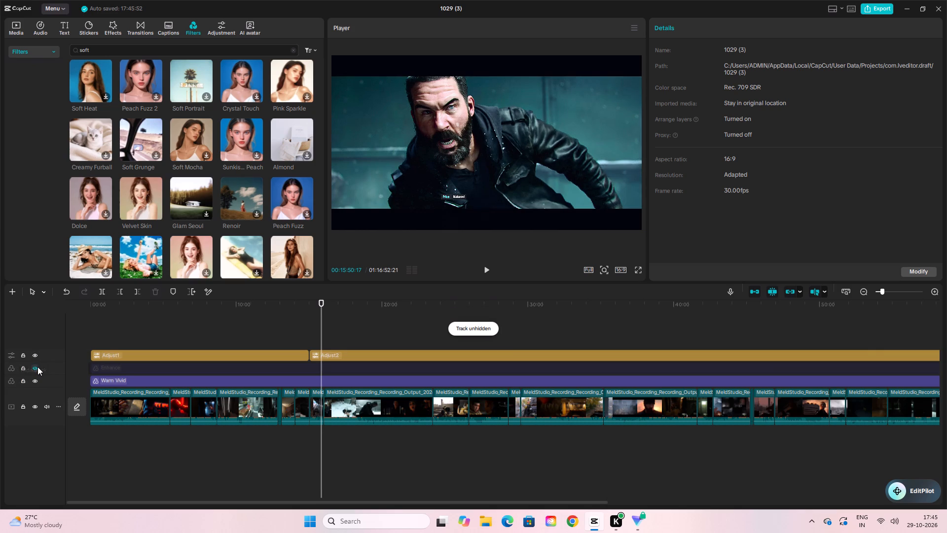
pyautogui.click(37, 369)
# Set the Enhance filter's intensity to 30.
pyautogui.click(112, 370)
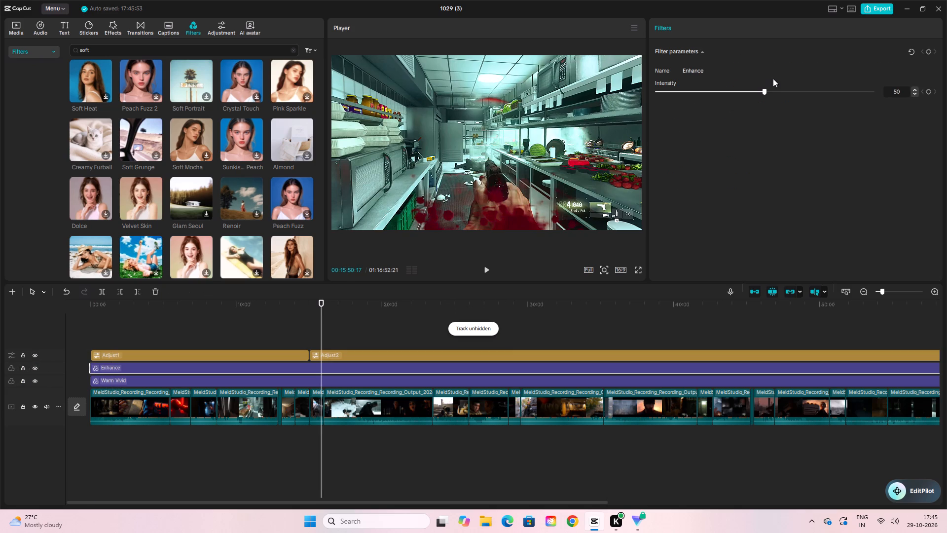
pyautogui.moveTo(767, 94); pyautogui.dragTo(694, 111)
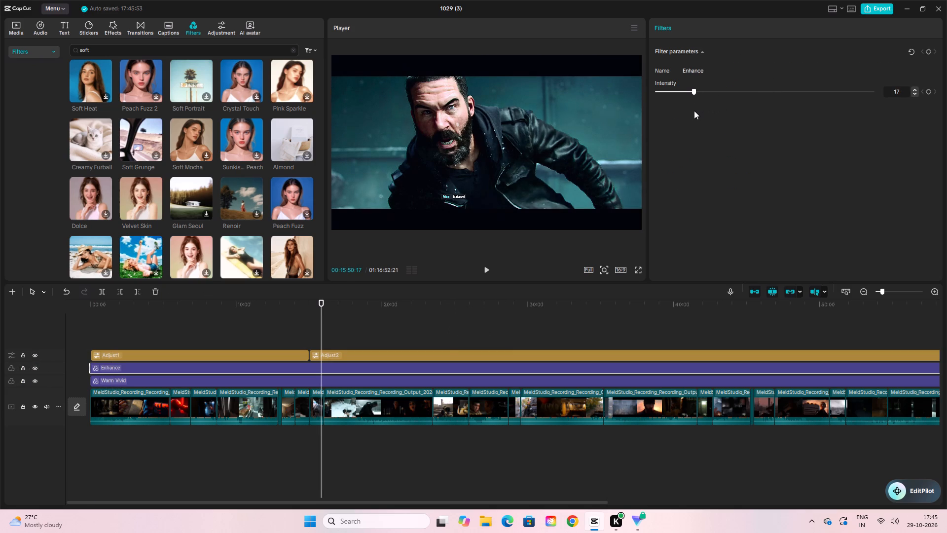
pyautogui.moveTo(694, 111); pyautogui.dragTo(700, 115)
pyautogui.moveTo(702, 93); pyautogui.dragTo(718, 100)
pyautogui.moveTo(718, 100); pyautogui.dragTo(722, 102)
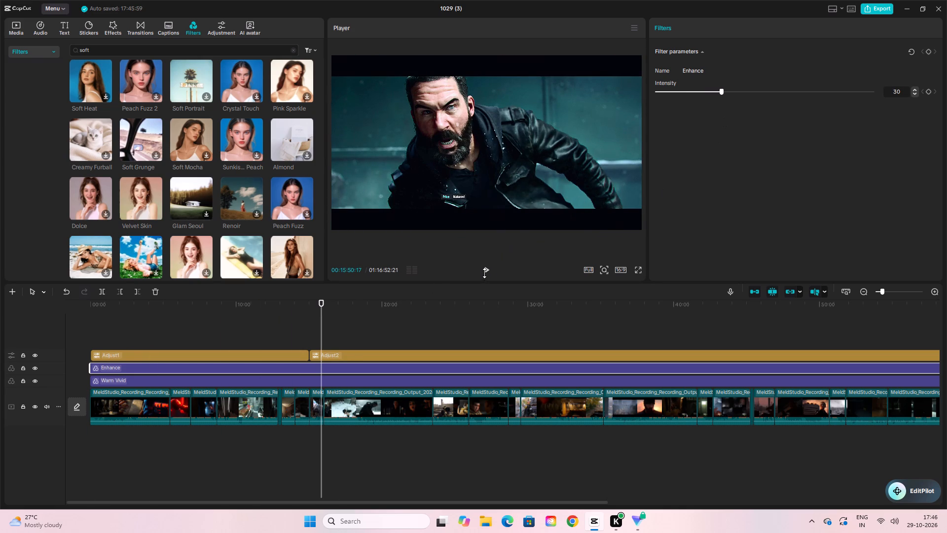
# Play the cutscene from about 15:50 to 16:03, comparing it with the Enhance track hidden and shown, and viewing part in full screen.
pyautogui.click(484, 273)
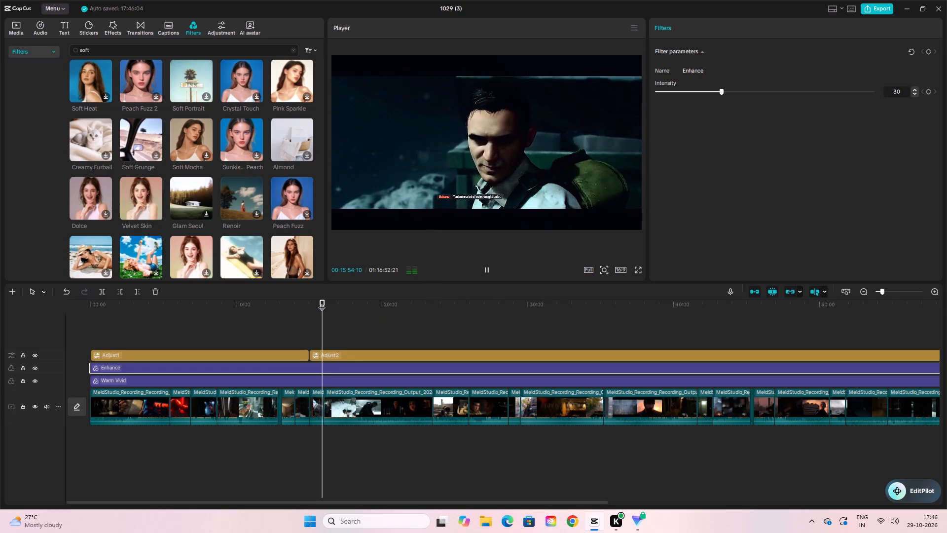
pyautogui.click(489, 265)
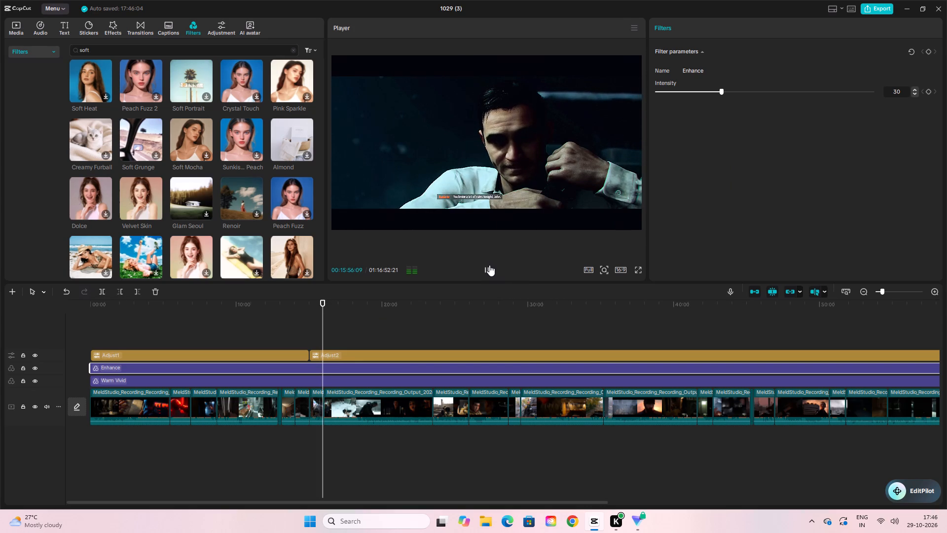
pyautogui.click(34, 369)
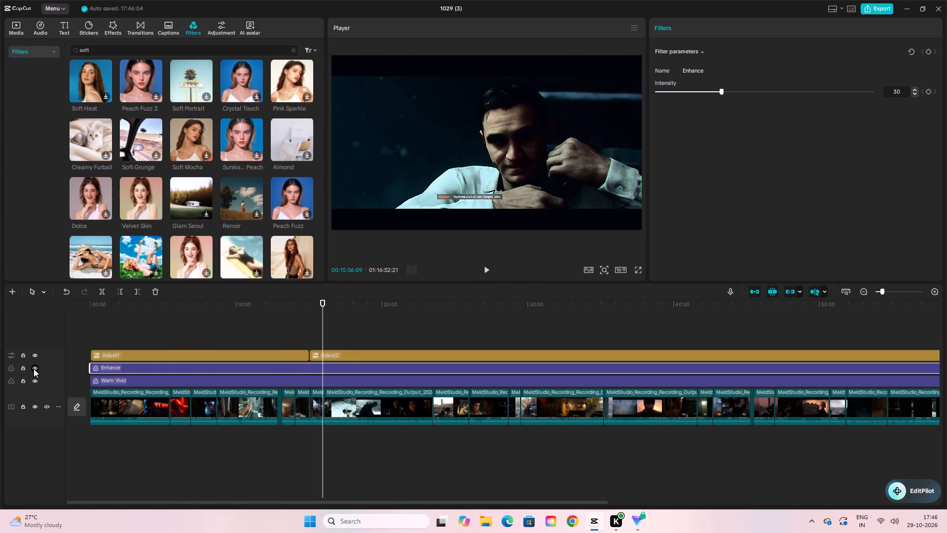
pyautogui.click(34, 369)
pyautogui.click(34, 369)
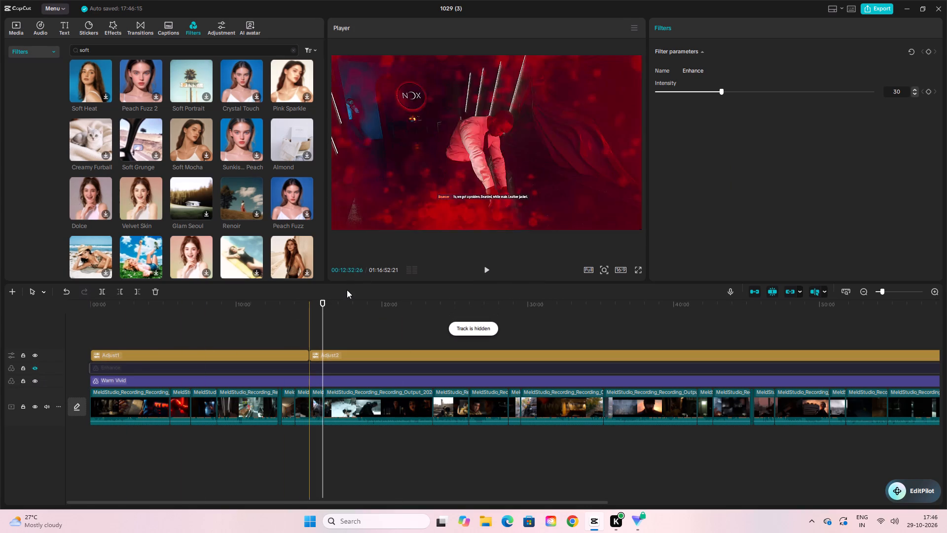
pyautogui.click(38, 370)
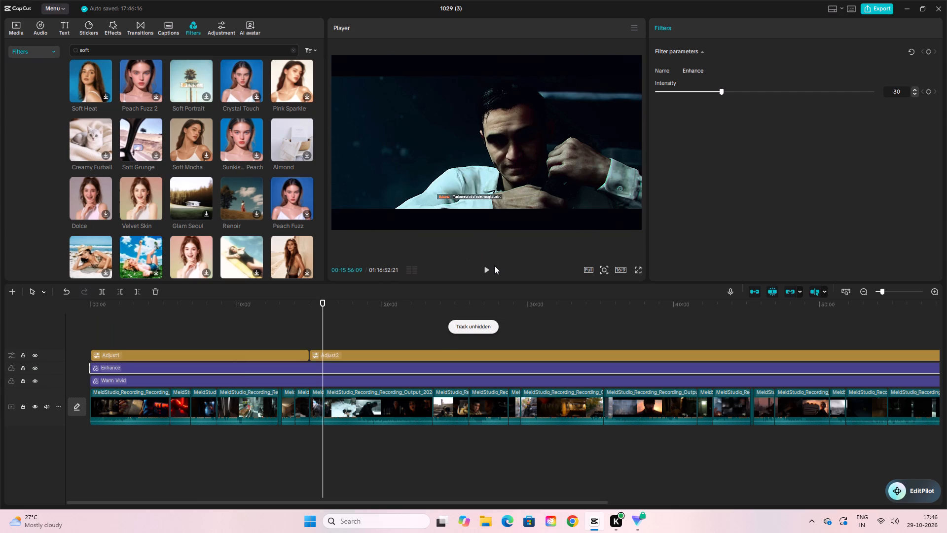
pyautogui.click(494, 266)
pyautogui.click(490, 266)
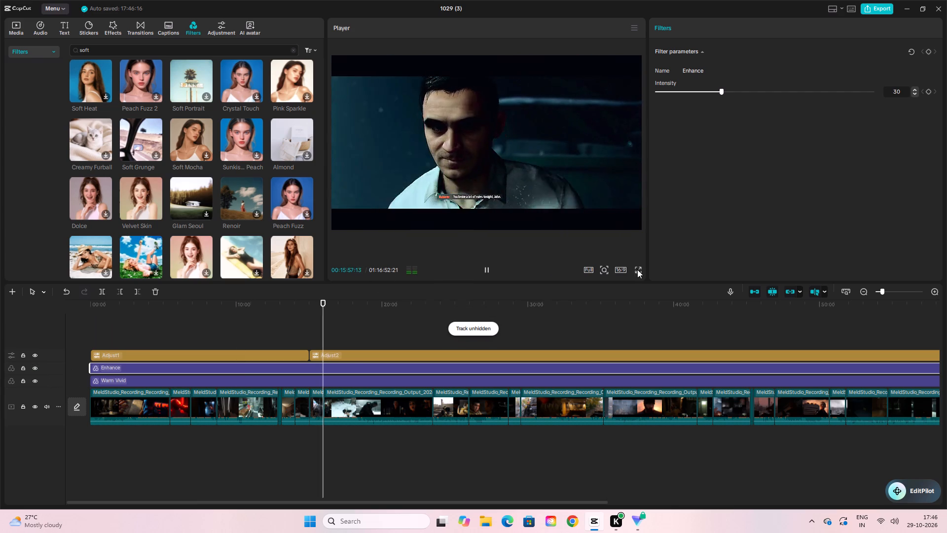
pyautogui.click(637, 269)
pyautogui.click(368, 393)
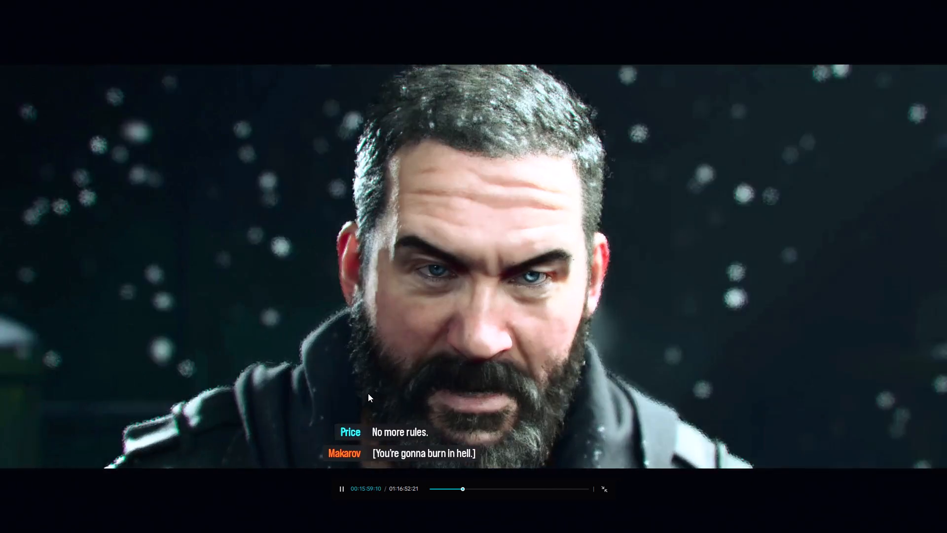
pyautogui.click(599, 490)
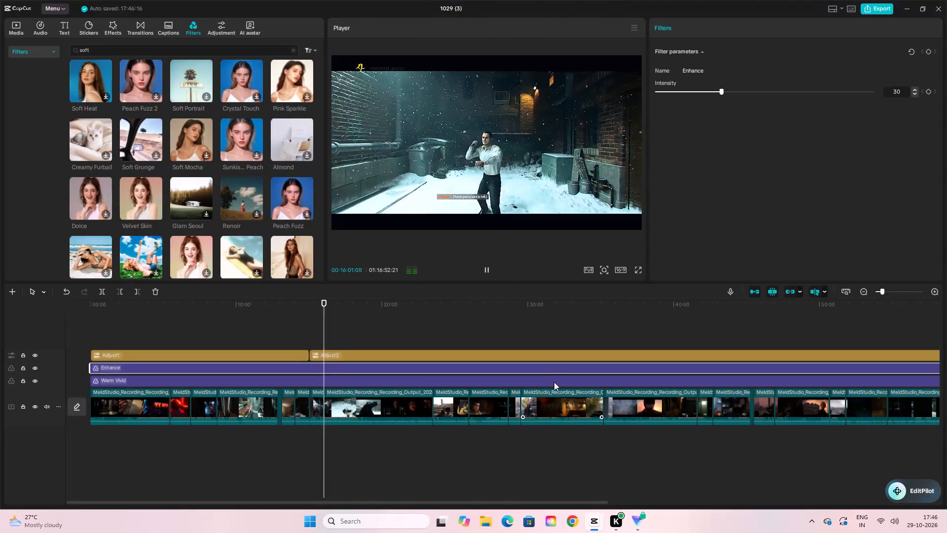
pyautogui.click(489, 270)
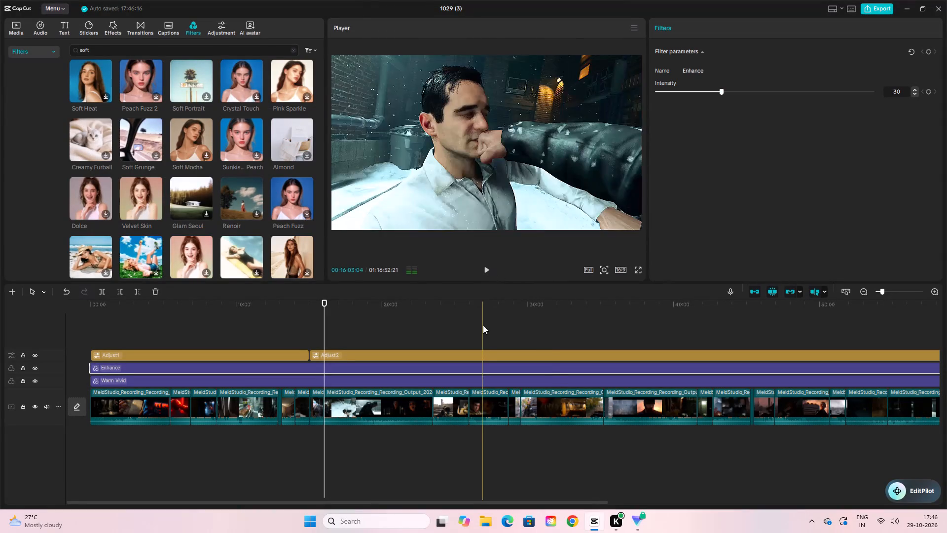
# Set the saturation of the Adjust2 layer to 8.
pyautogui.click(484, 354)
pyautogui.scroll(1, 888, 188)
pyautogui.scroll(-2, 888, 188)
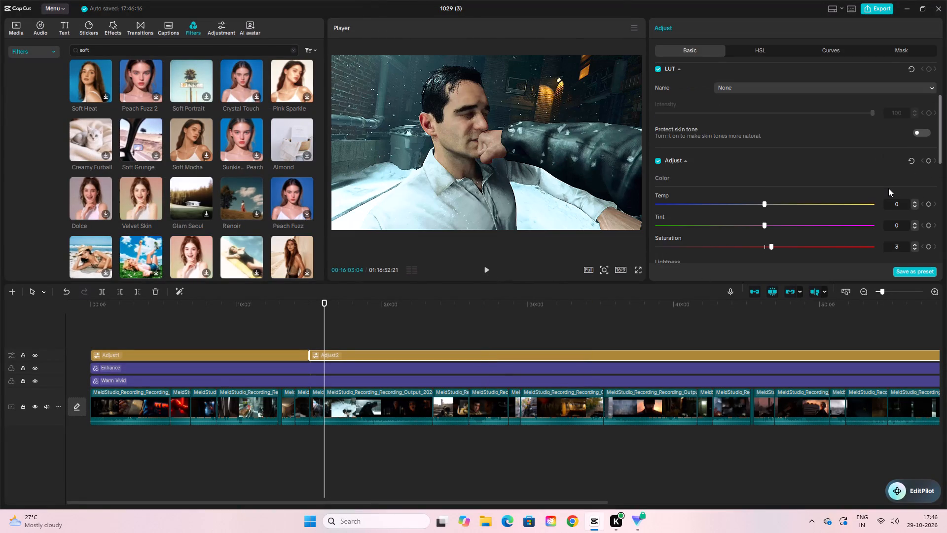
pyautogui.scroll(-1, 888, 188)
pyautogui.click(916, 199)
pyautogui.click(916, 199)
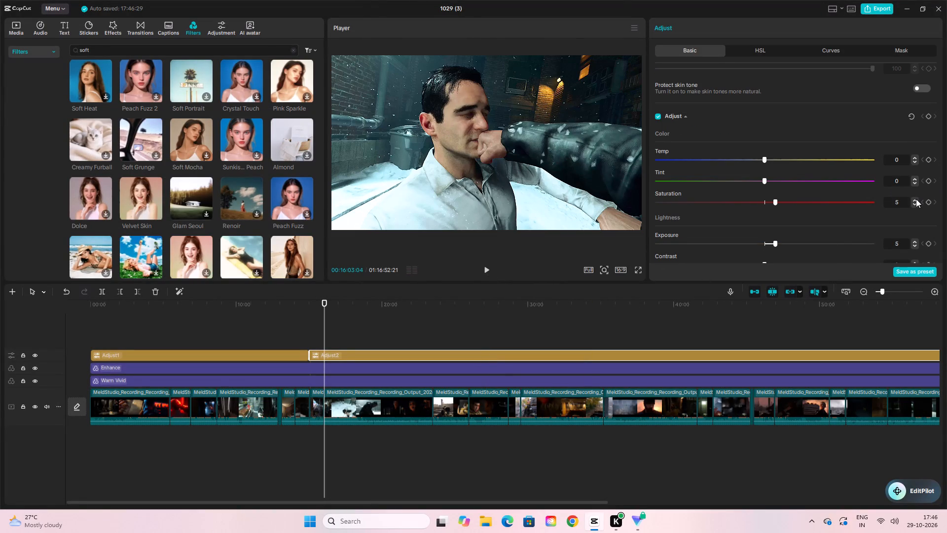
pyautogui.click(916, 199)
pyautogui.doubleClick(916, 199)
# Set the brilliance of the Adjust2 layer to 5.
pyautogui.scroll(-3, 905, 208)
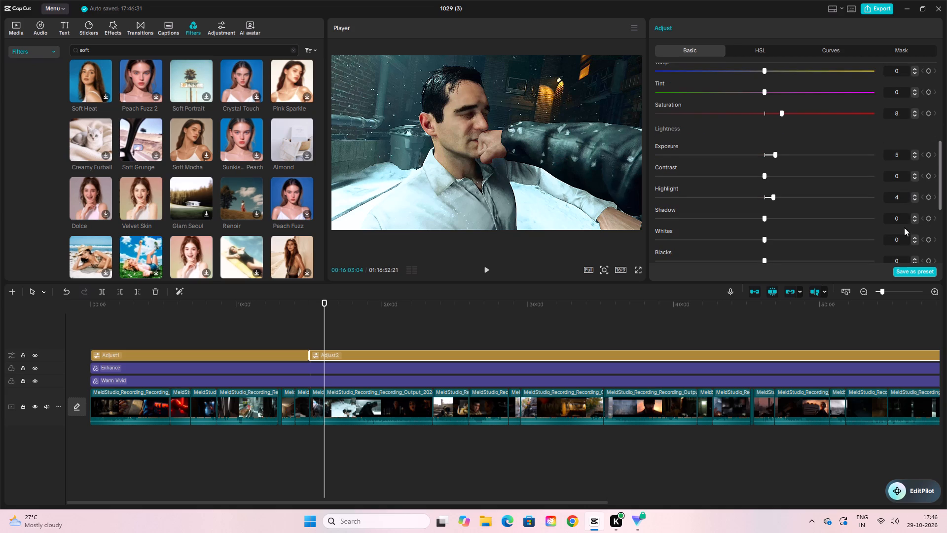
pyautogui.scroll(-2, 865, 239)
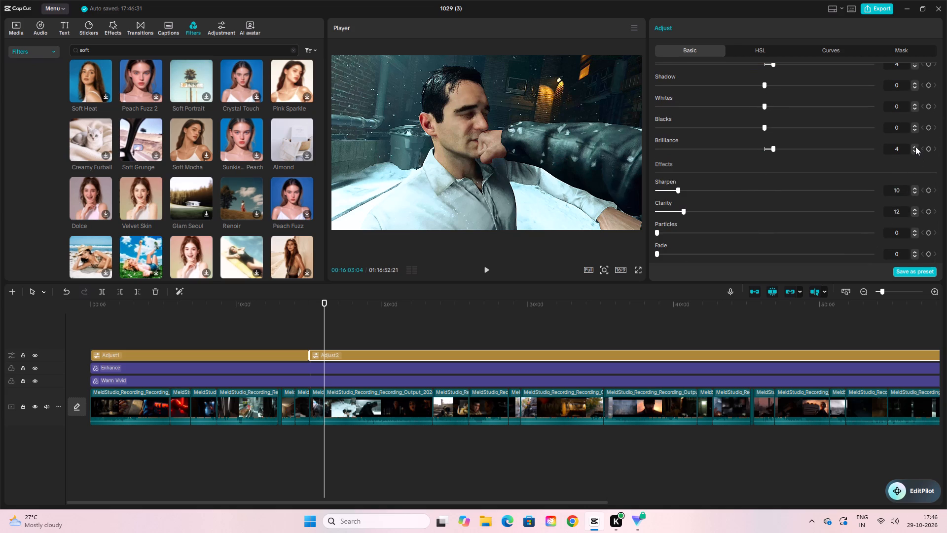
pyautogui.click(915, 148)
# Scrub through the graded footage between about 15:33 and 53:56, comparing the look with the adjustment track hidden and shown at about 18:21.
pyautogui.moveTo(323, 301); pyautogui.dragTo(317, 312)
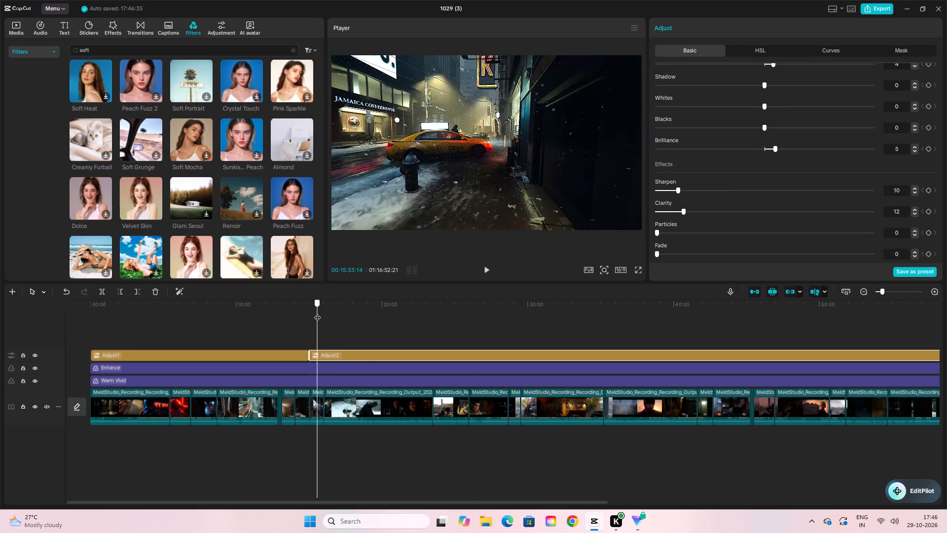
pyautogui.moveTo(317, 312); pyautogui.dragTo(320, 319)
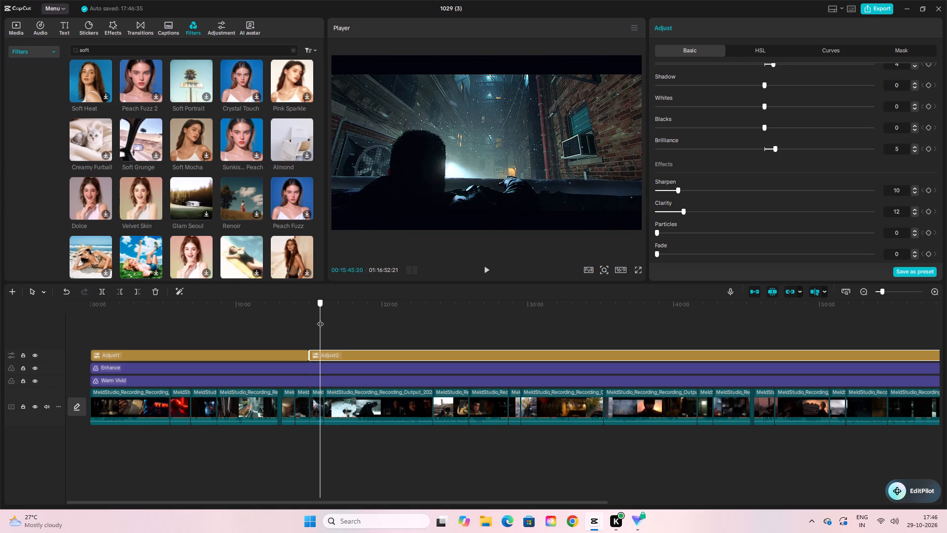
pyautogui.moveTo(320, 319); pyautogui.dragTo(321, 320)
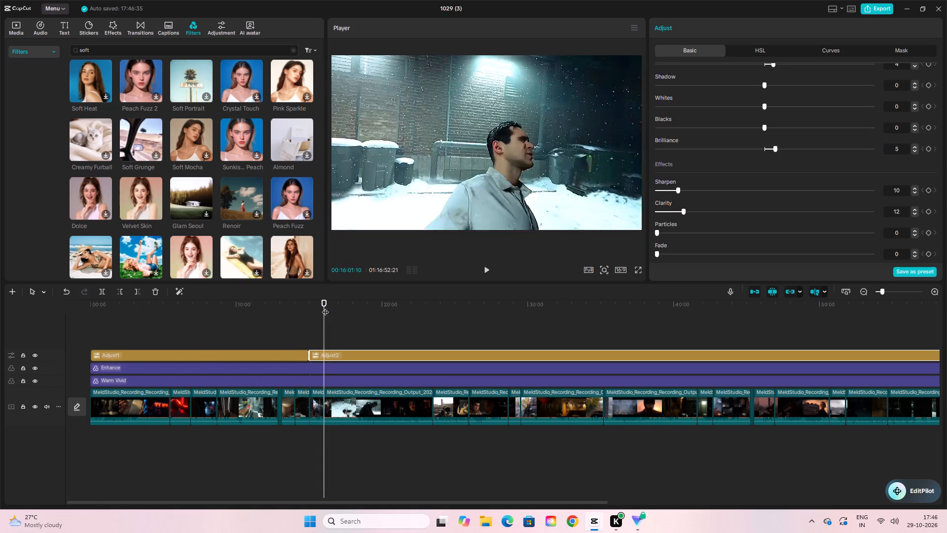
pyautogui.moveTo(324, 307); pyautogui.dragTo(346, 321)
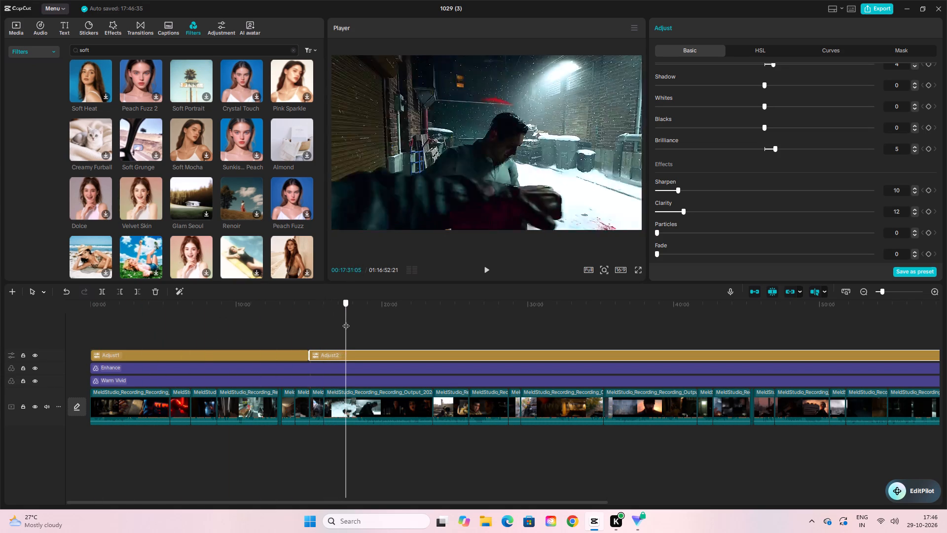
pyautogui.moveTo(346, 321); pyautogui.dragTo(358, 327)
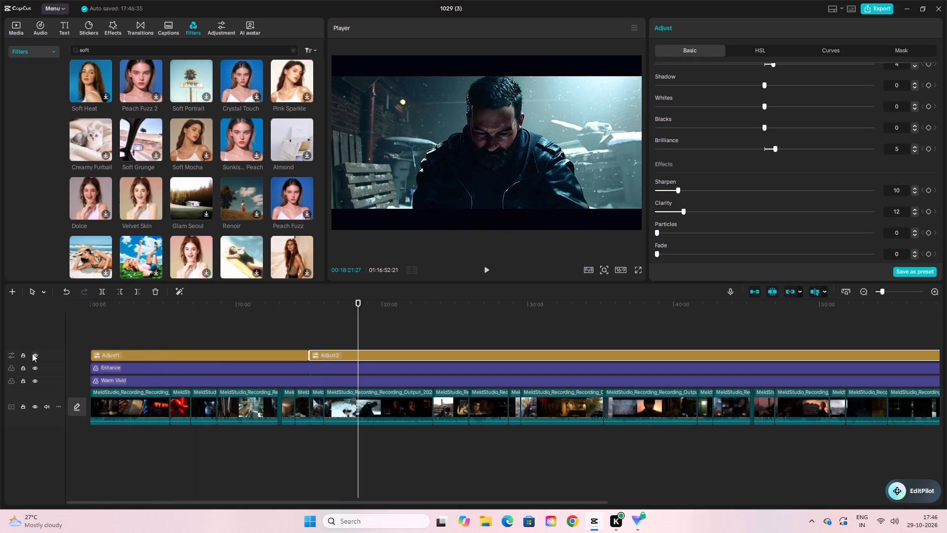
pyautogui.click(32, 353)
pyautogui.click(32, 353)
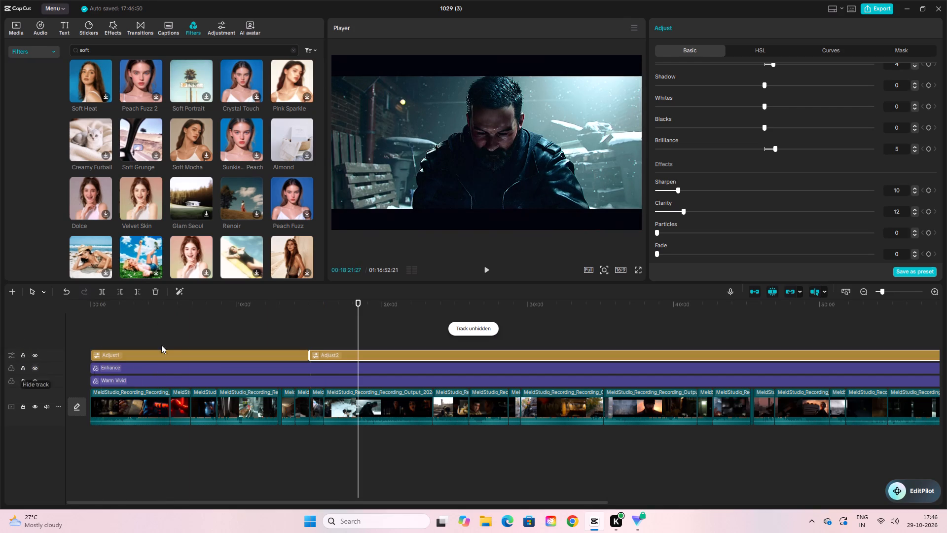
pyautogui.moveTo(354, 311); pyautogui.dragTo(460, 323)
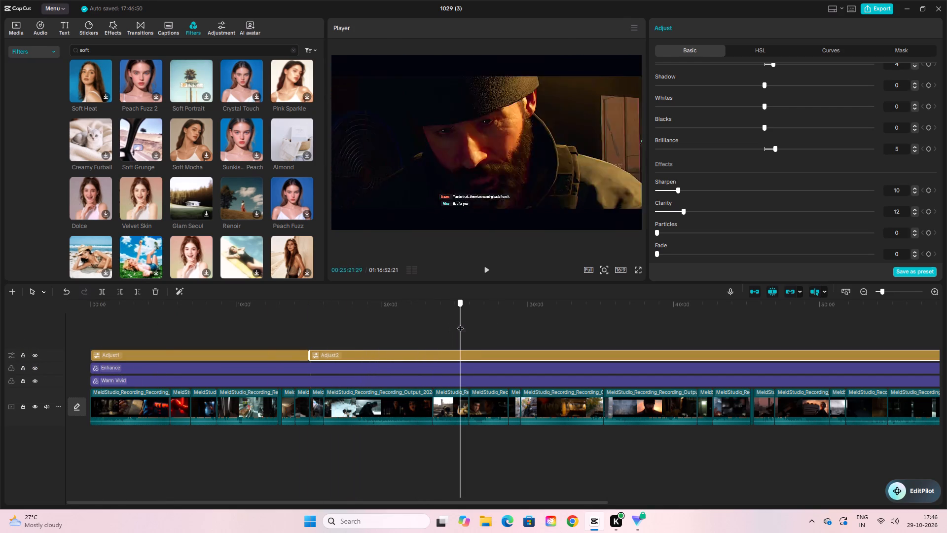
pyautogui.moveTo(460, 323); pyautogui.dragTo(596, 326)
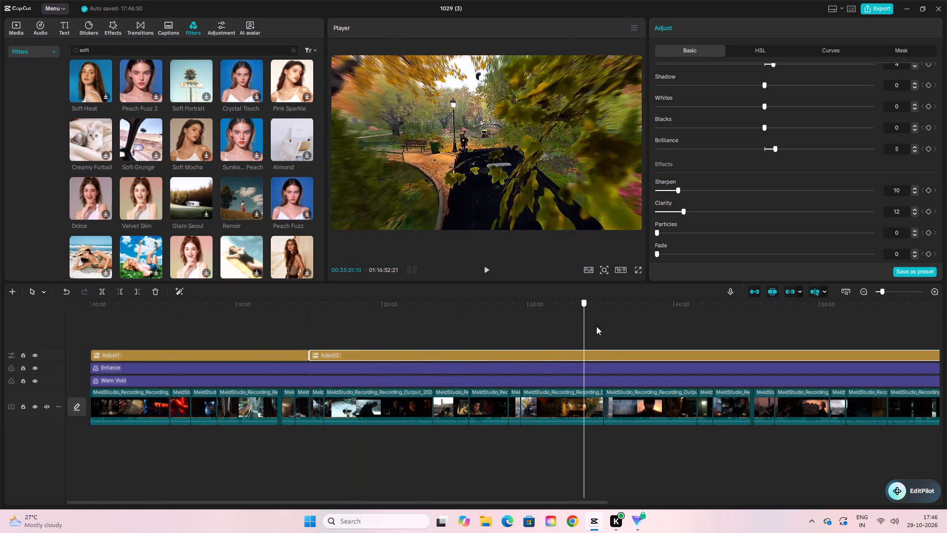
pyautogui.moveTo(596, 326); pyautogui.dragTo(638, 327)
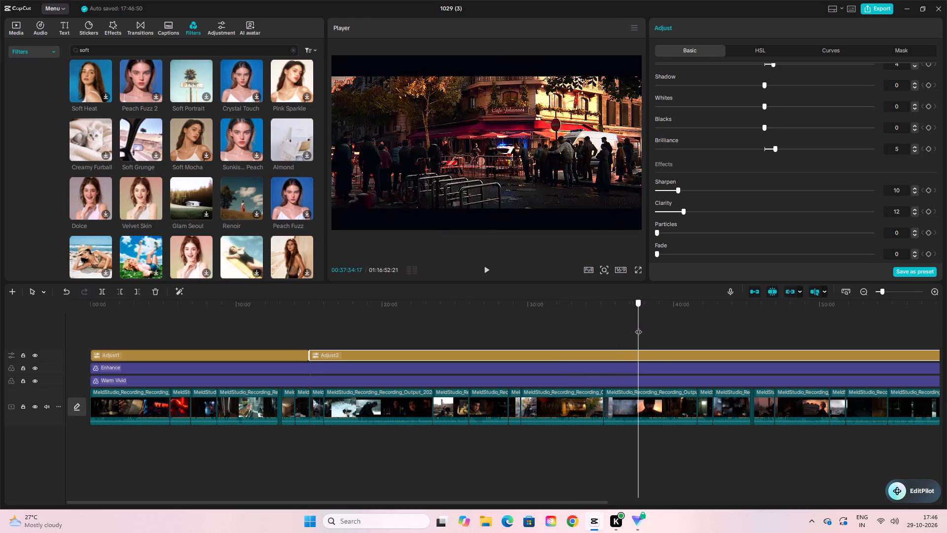
pyautogui.moveTo(638, 327); pyautogui.dragTo(877, 323)
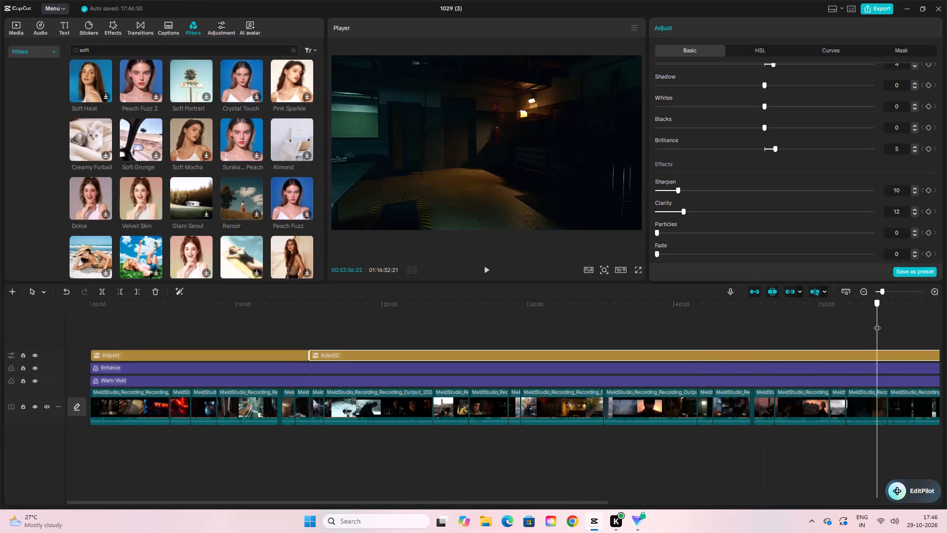
pyautogui.moveTo(877, 323); pyautogui.dragTo(770, 321)
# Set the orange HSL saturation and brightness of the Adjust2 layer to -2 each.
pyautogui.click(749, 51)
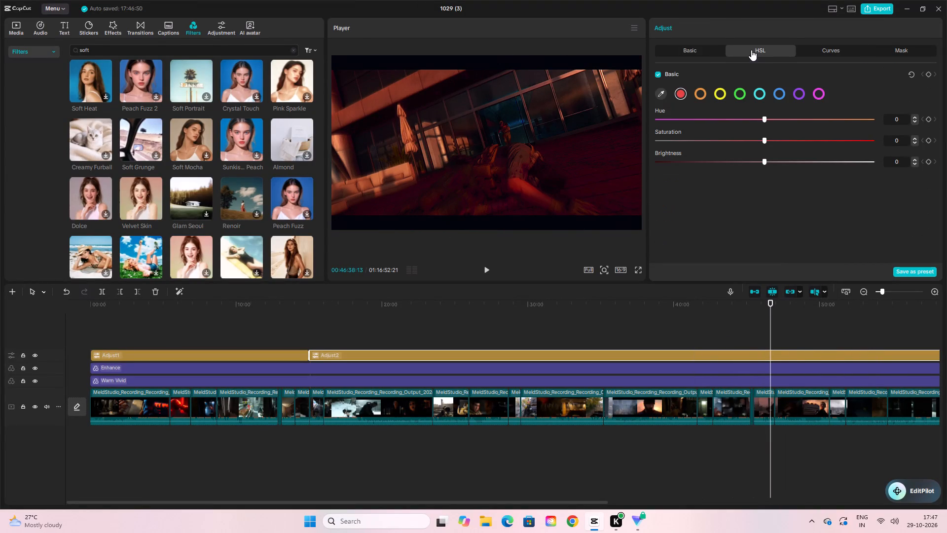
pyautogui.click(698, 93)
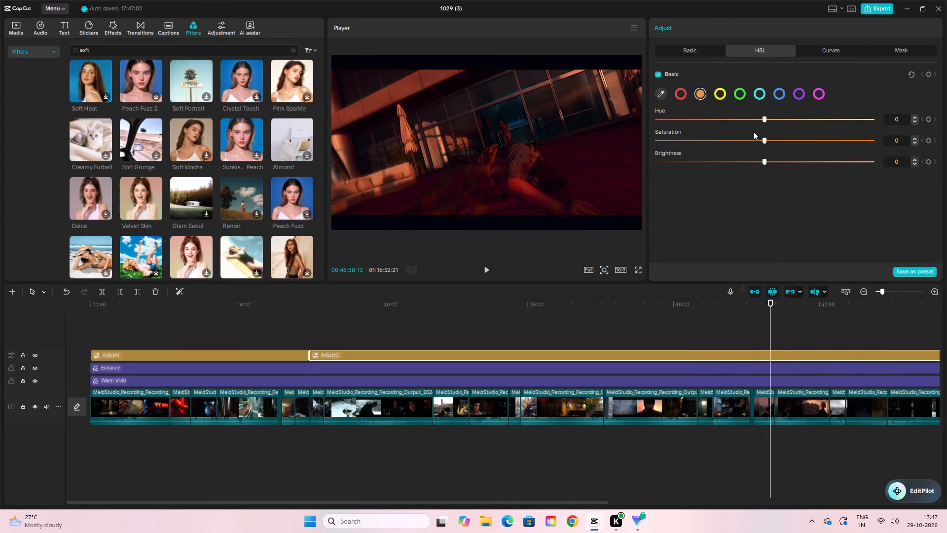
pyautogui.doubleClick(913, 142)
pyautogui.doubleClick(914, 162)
# Scrub the footage between about 45:17 and 51:26, comparing the look with the adjustment track hidden and shown at about 49:18.
pyautogui.moveTo(771, 306); pyautogui.dragTo(748, 318)
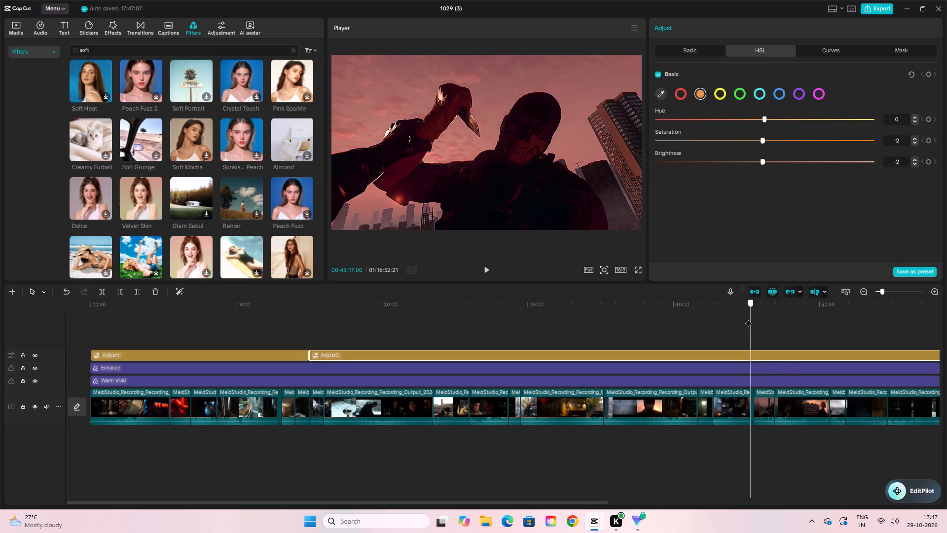
pyautogui.moveTo(748, 318); pyautogui.dragTo(840, 318)
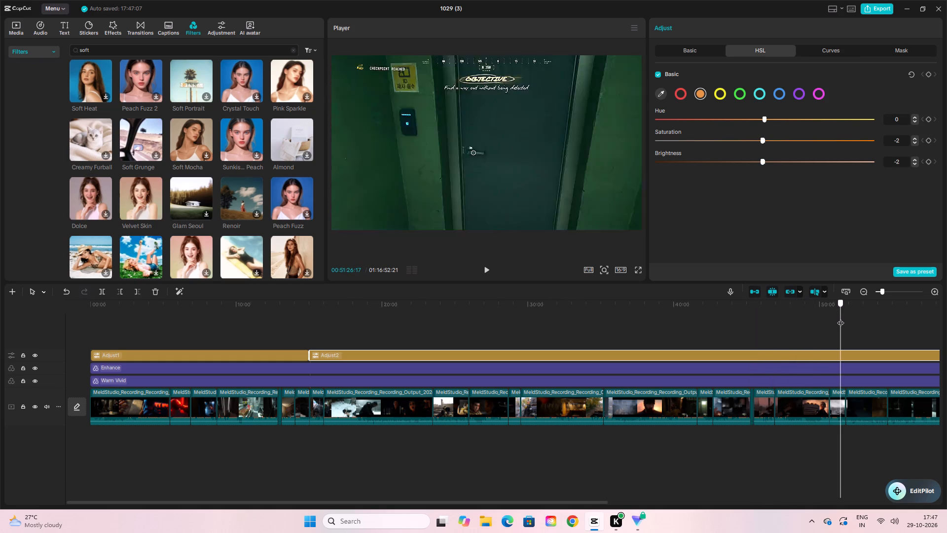
pyautogui.moveTo(840, 318); pyautogui.dragTo(826, 323)
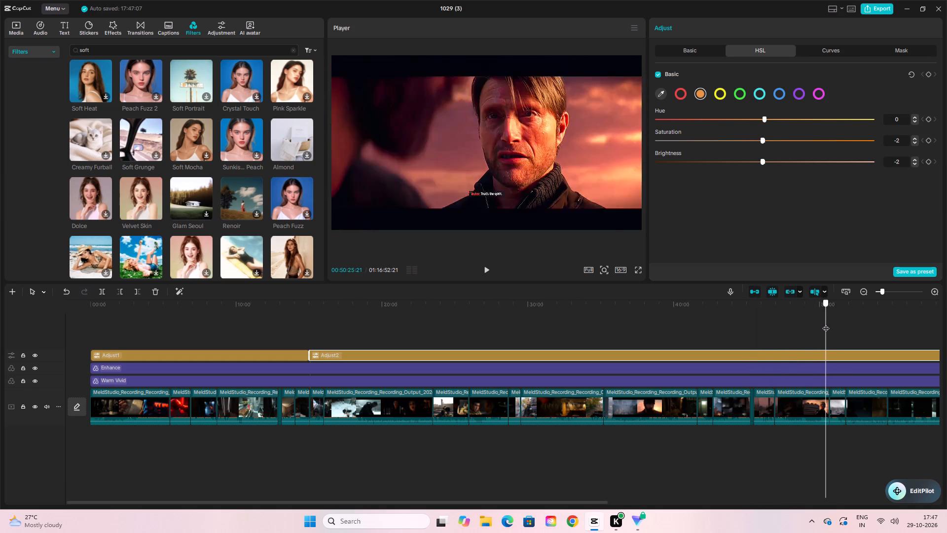
pyautogui.moveTo(826, 323); pyautogui.dragTo(827, 323)
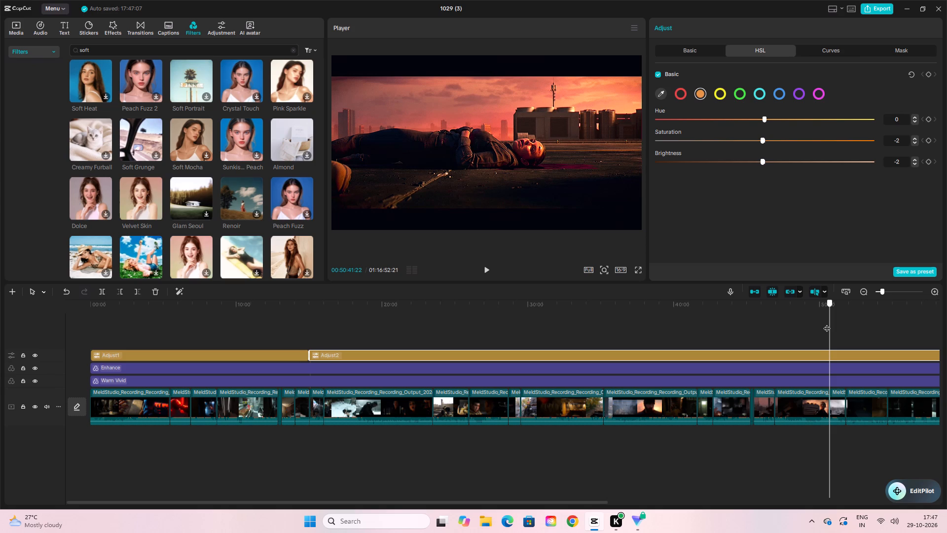
pyautogui.moveTo(827, 323); pyautogui.dragTo(825, 325)
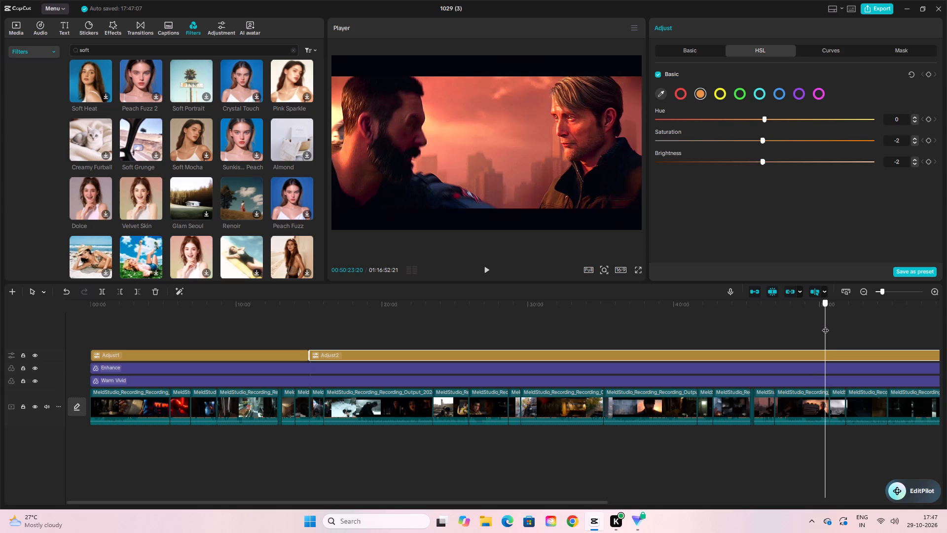
pyautogui.moveTo(825, 325); pyautogui.dragTo(813, 332)
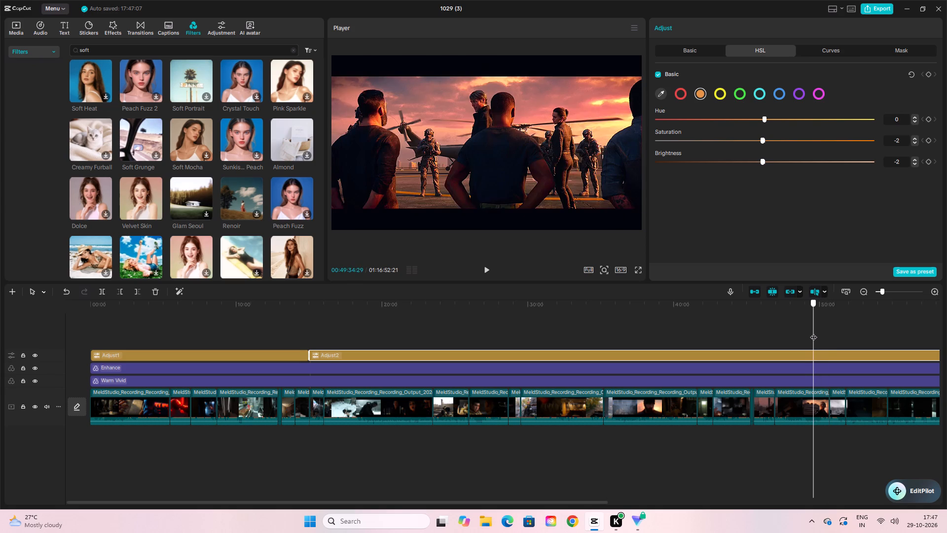
pyautogui.moveTo(813, 332); pyautogui.dragTo(808, 338)
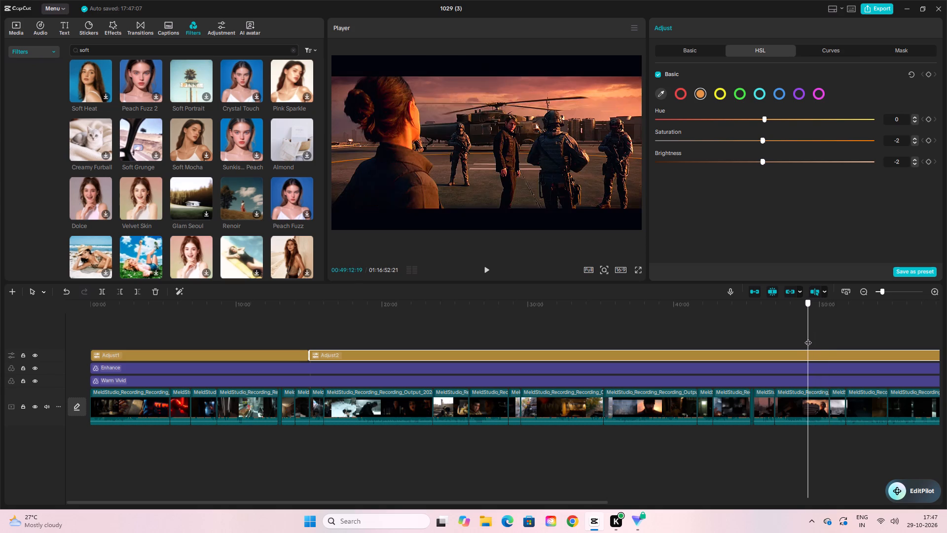
pyautogui.moveTo(808, 338); pyautogui.dragTo(809, 337)
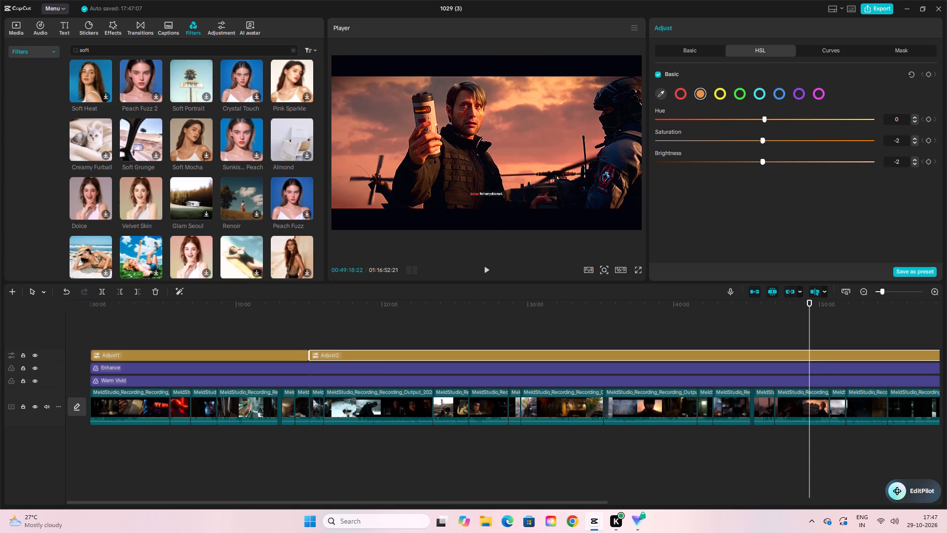
pyautogui.click(34, 355)
pyautogui.click(34, 355)
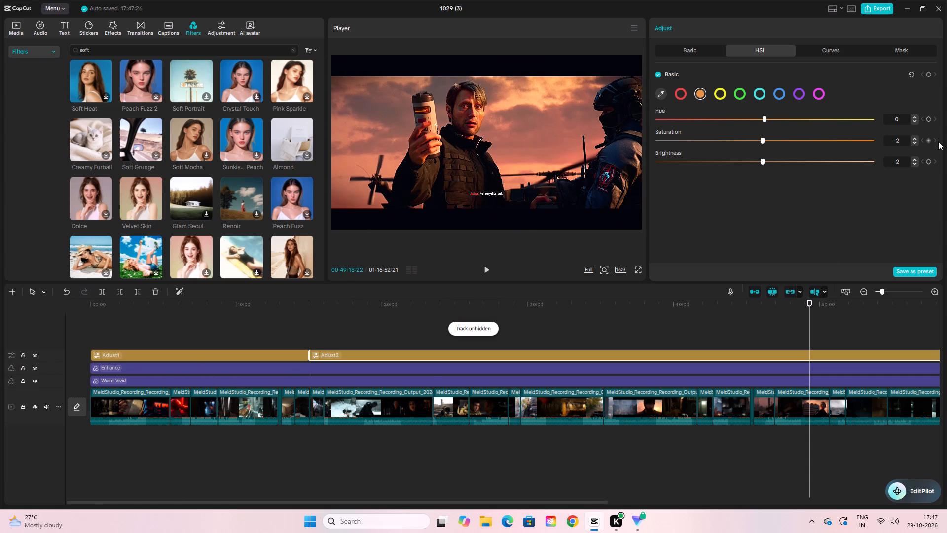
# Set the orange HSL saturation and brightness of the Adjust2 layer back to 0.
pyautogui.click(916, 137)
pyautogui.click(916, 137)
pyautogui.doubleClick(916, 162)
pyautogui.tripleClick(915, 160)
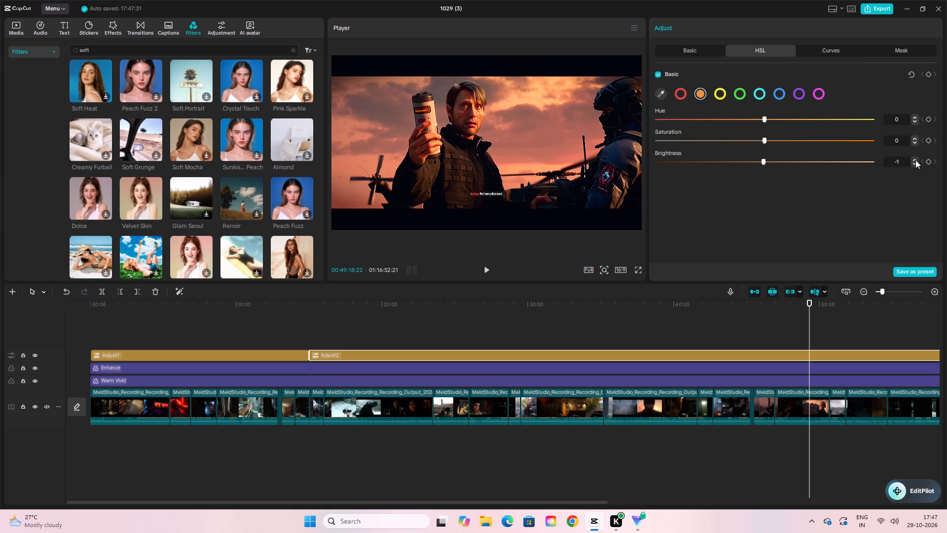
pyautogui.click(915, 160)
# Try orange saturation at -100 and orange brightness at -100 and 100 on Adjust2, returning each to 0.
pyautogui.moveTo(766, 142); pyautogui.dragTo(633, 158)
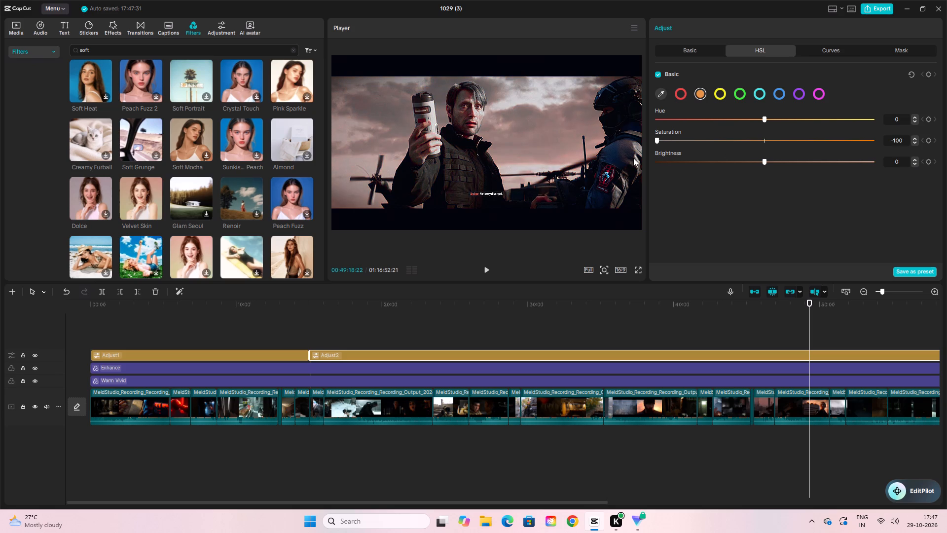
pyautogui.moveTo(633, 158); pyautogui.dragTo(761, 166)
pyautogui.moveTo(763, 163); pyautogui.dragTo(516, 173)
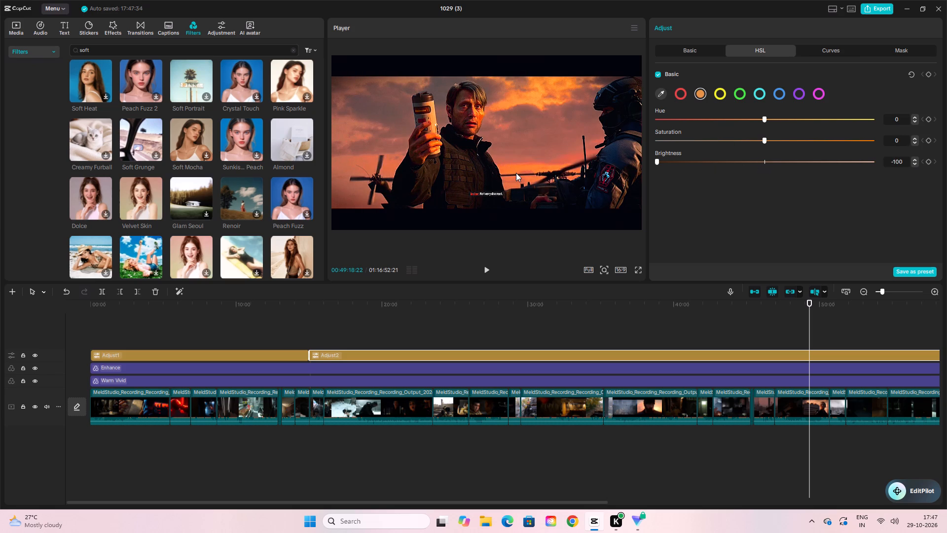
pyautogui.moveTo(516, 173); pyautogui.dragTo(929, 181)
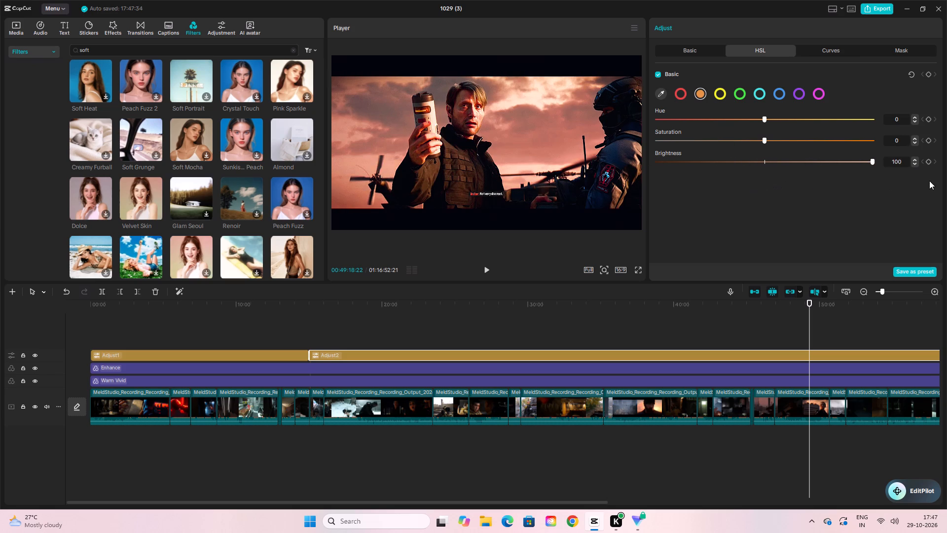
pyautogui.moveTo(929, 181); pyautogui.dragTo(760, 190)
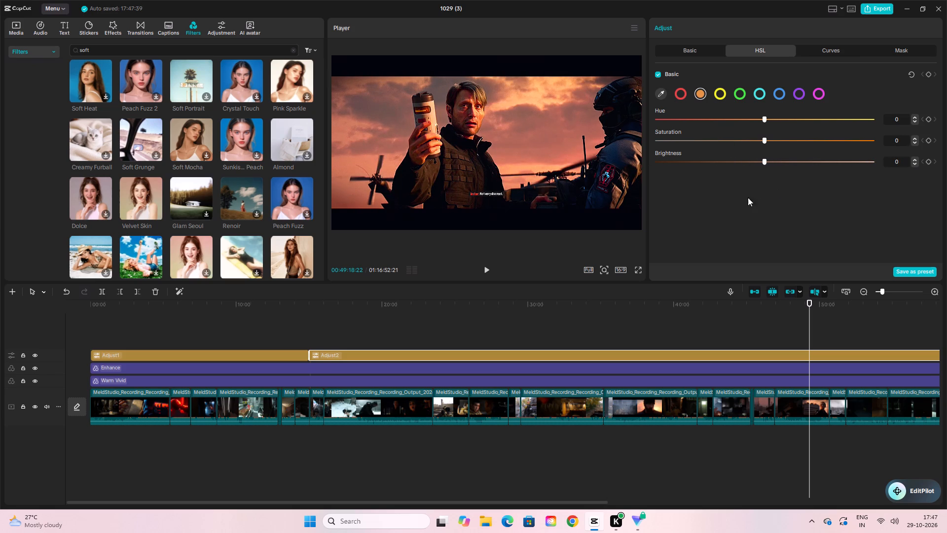
# Review the graded video from the opening title to about 1:08:57, playing the first seconds, and scrub back to about 50:27.
pyautogui.click(676, 48)
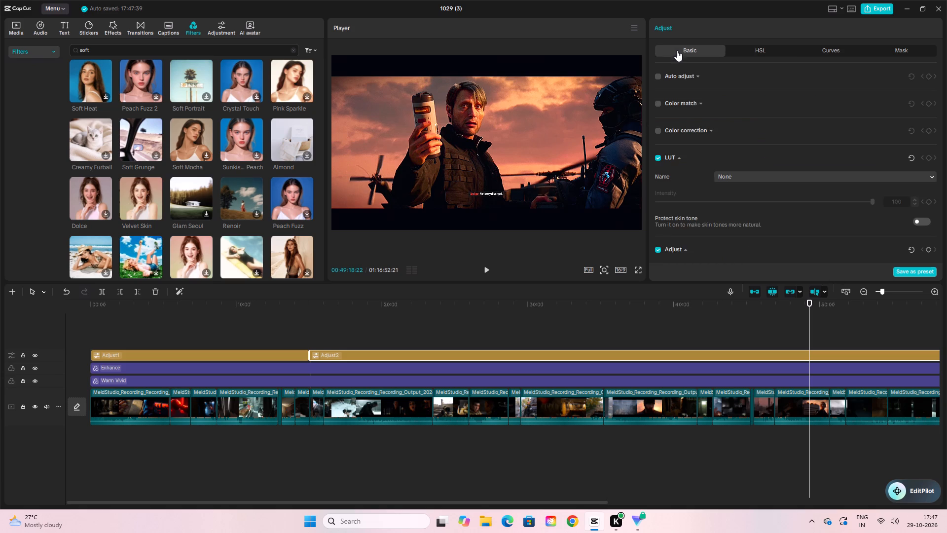
pyautogui.scroll(-7, 827, 191)
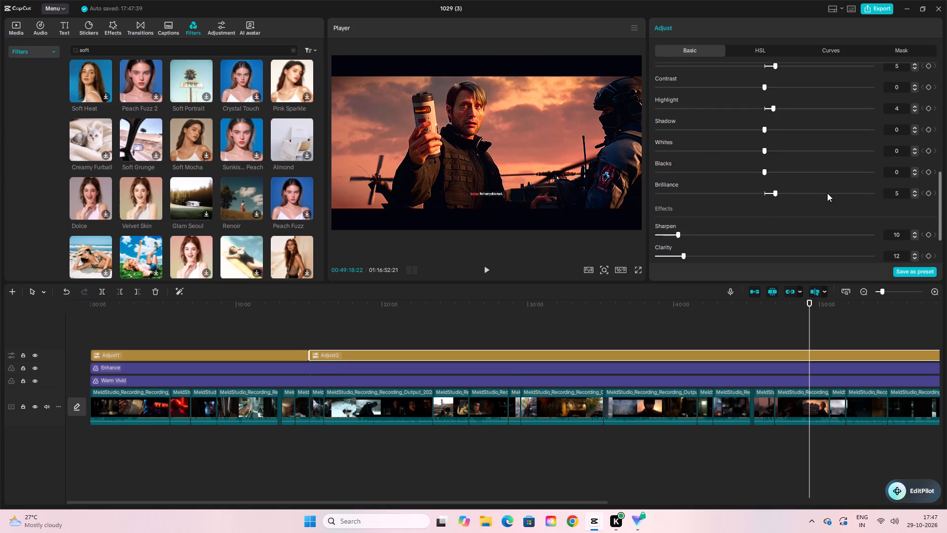
pyautogui.moveTo(807, 306); pyautogui.dragTo(36, 333)
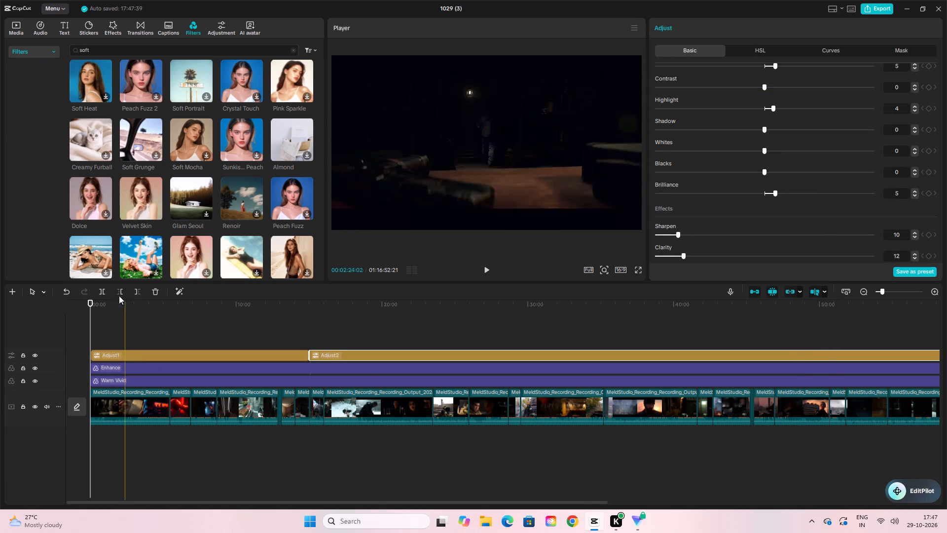
pyautogui.click(489, 268)
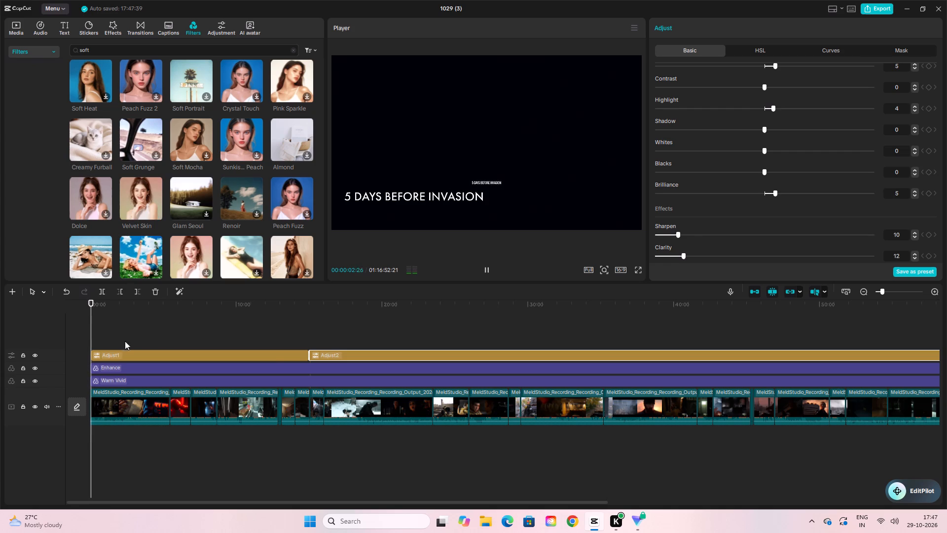
pyautogui.moveTo(91, 303); pyautogui.dragTo(91, 304)
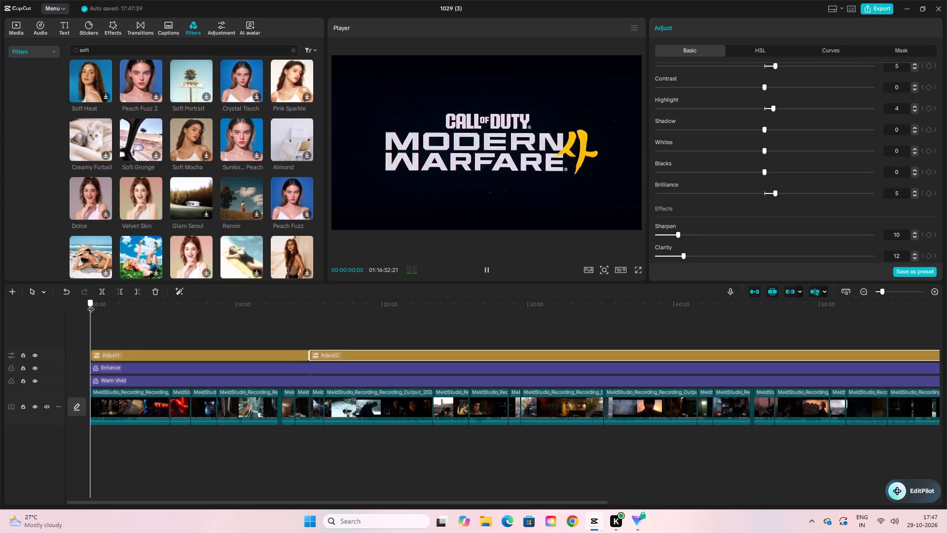
pyautogui.moveTo(91, 304); pyautogui.dragTo(207, 355)
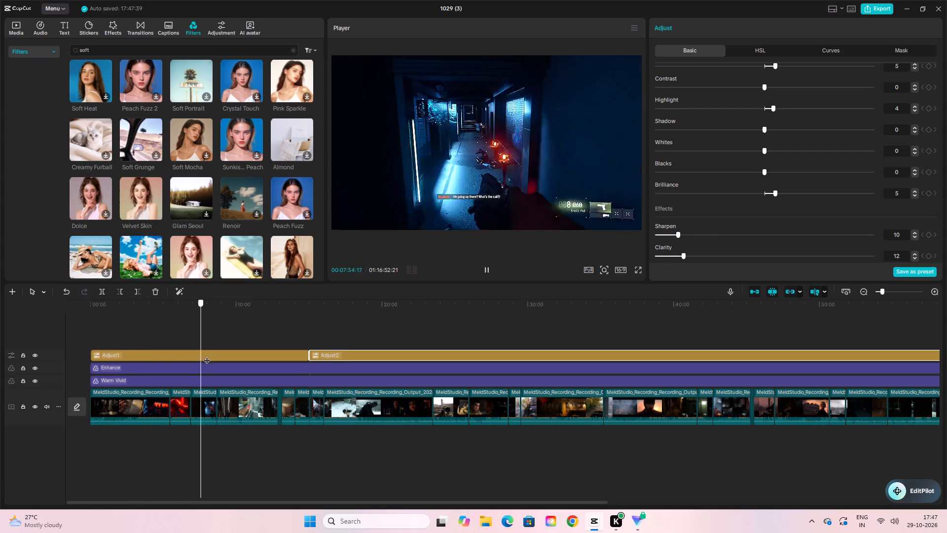
pyautogui.moveTo(207, 355); pyautogui.dragTo(435, 384)
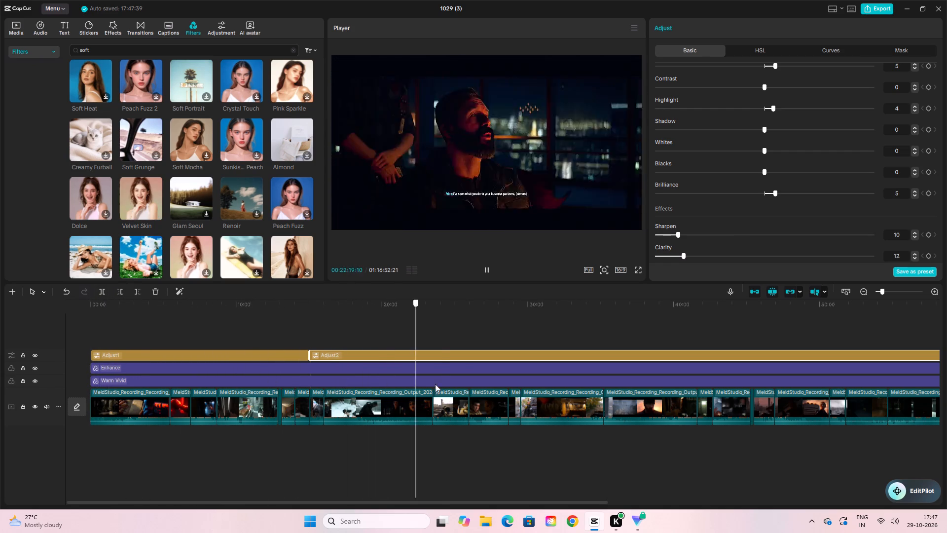
pyautogui.moveTo(435, 384); pyautogui.dragTo(946, 358)
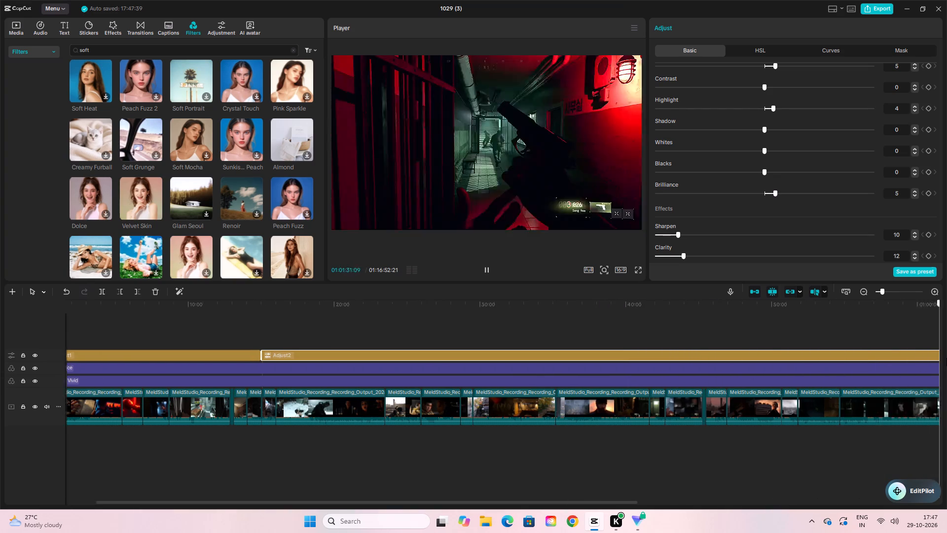
pyautogui.moveTo(946, 358); pyautogui.dragTo(674, 372)
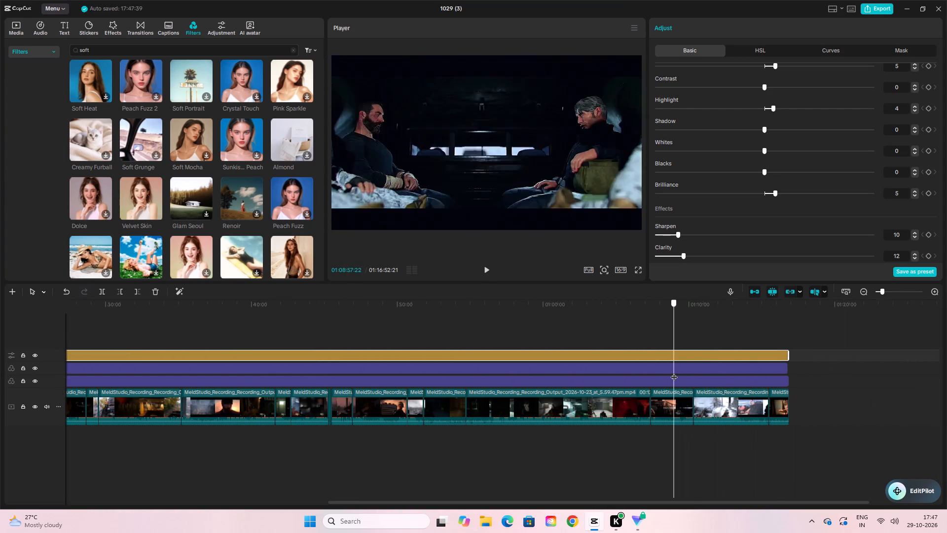
pyautogui.moveTo(674, 372); pyautogui.dragTo(663, 376)
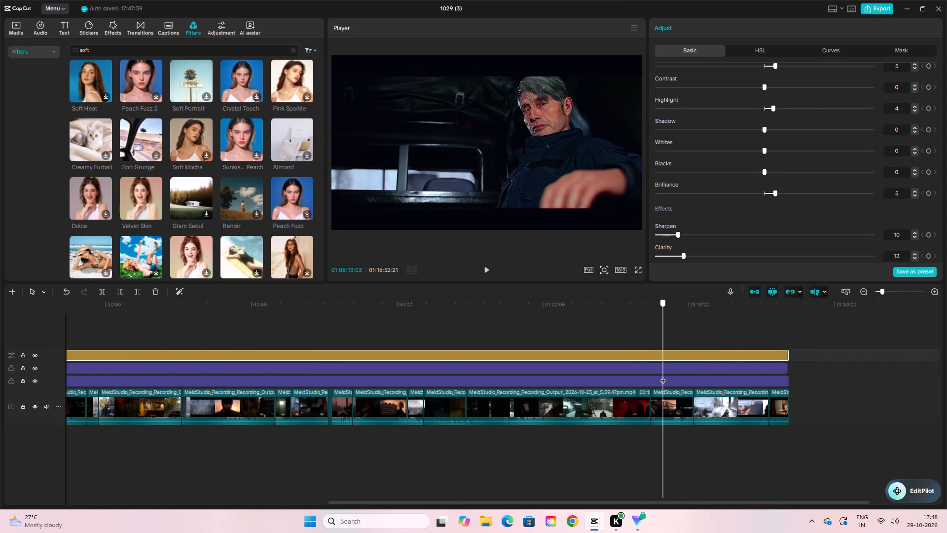
pyautogui.moveTo(663, 376); pyautogui.dragTo(582, 385)
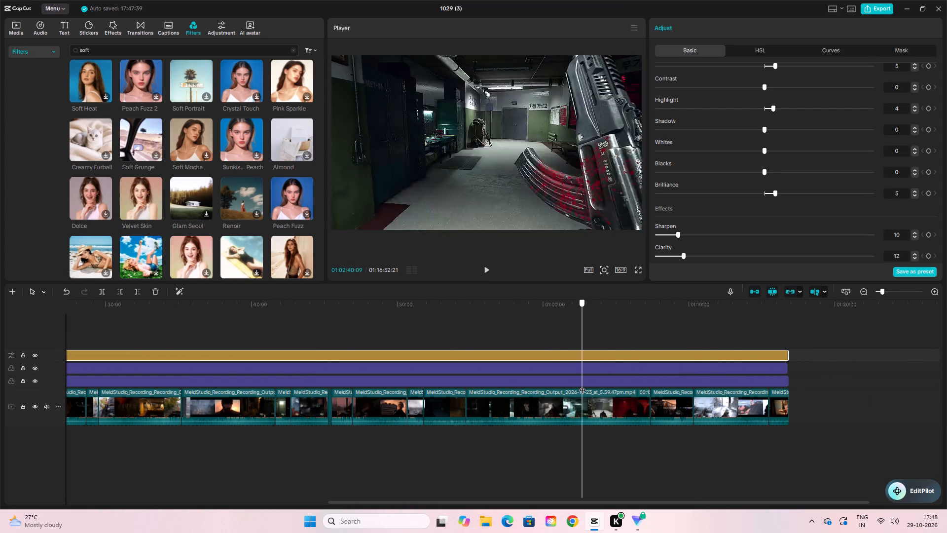
pyautogui.moveTo(582, 385); pyautogui.dragTo(487, 396)
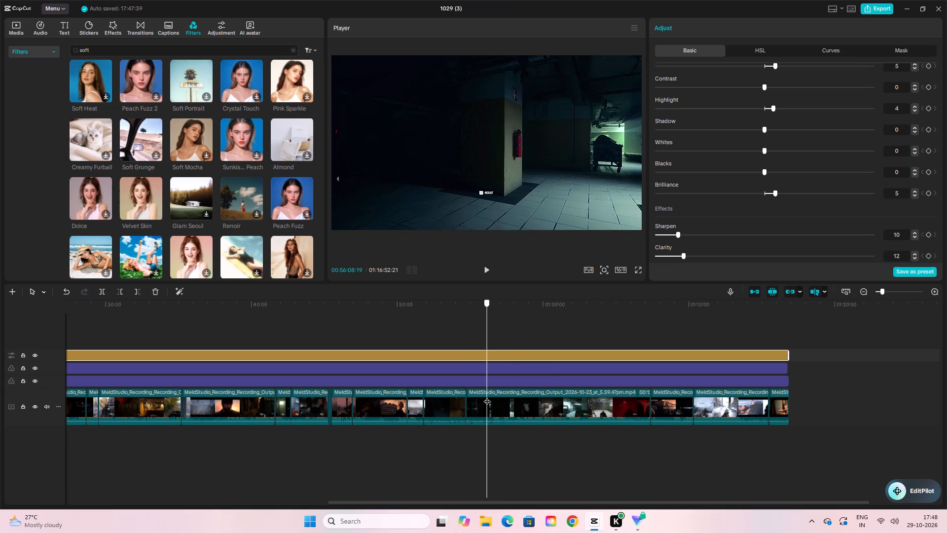
pyautogui.moveTo(487, 396); pyautogui.dragTo(469, 401)
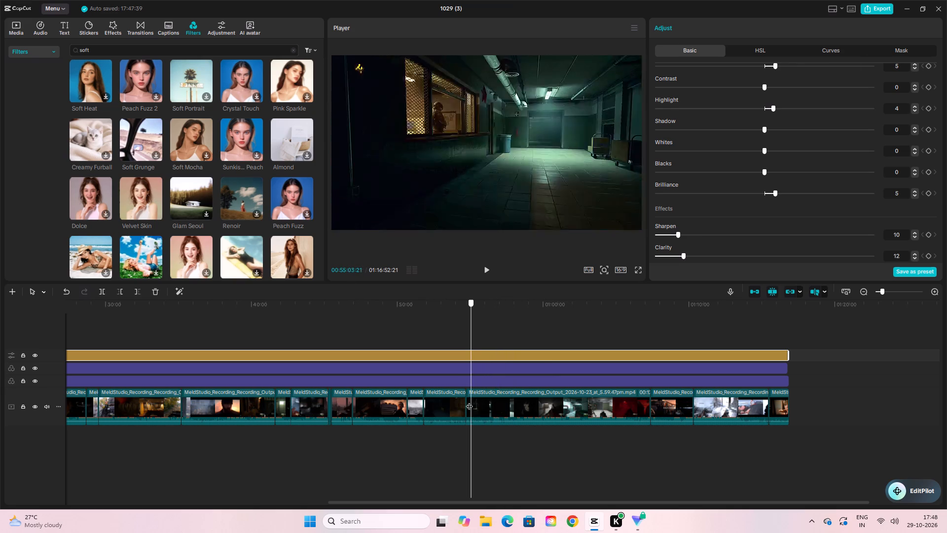
pyautogui.moveTo(469, 401); pyautogui.dragTo(420, 410)
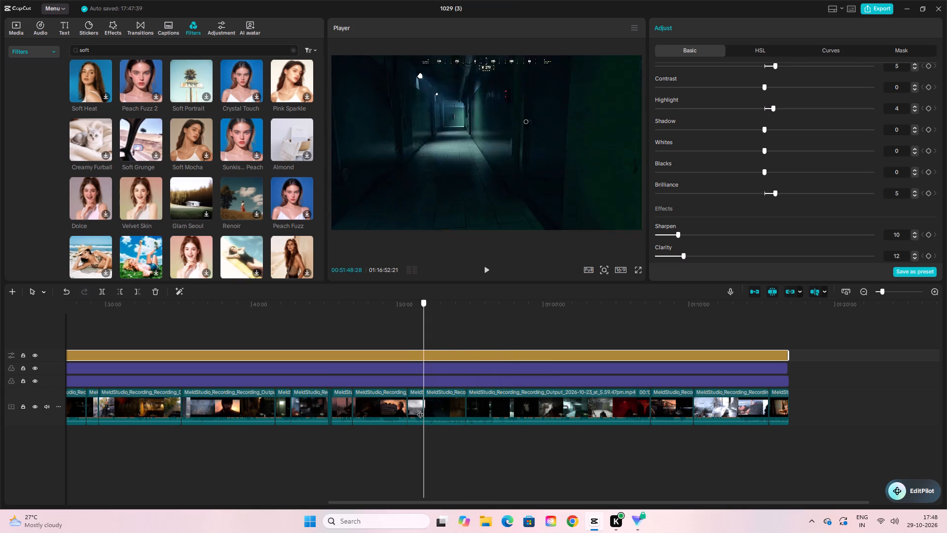
pyautogui.moveTo(420, 410); pyautogui.dragTo(415, 412)
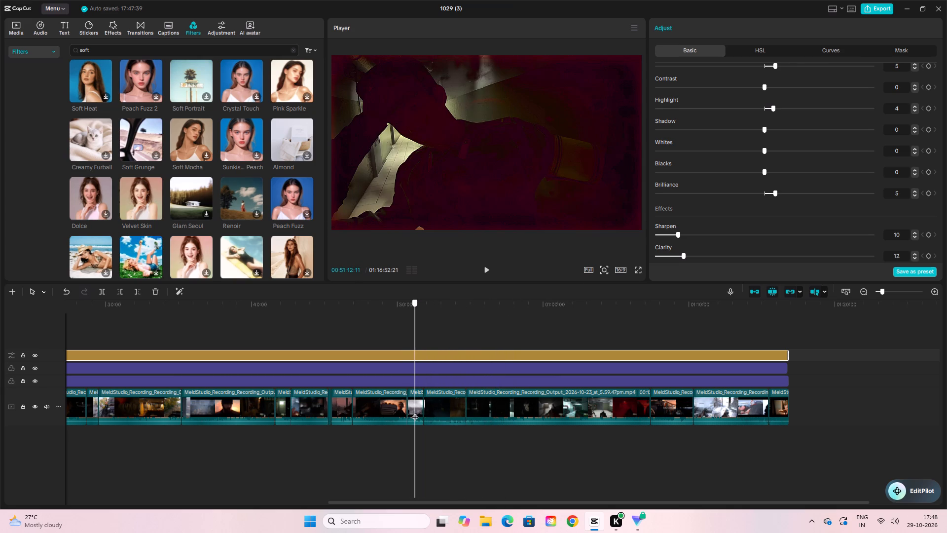
pyautogui.moveTo(415, 412); pyautogui.dragTo(403, 417)
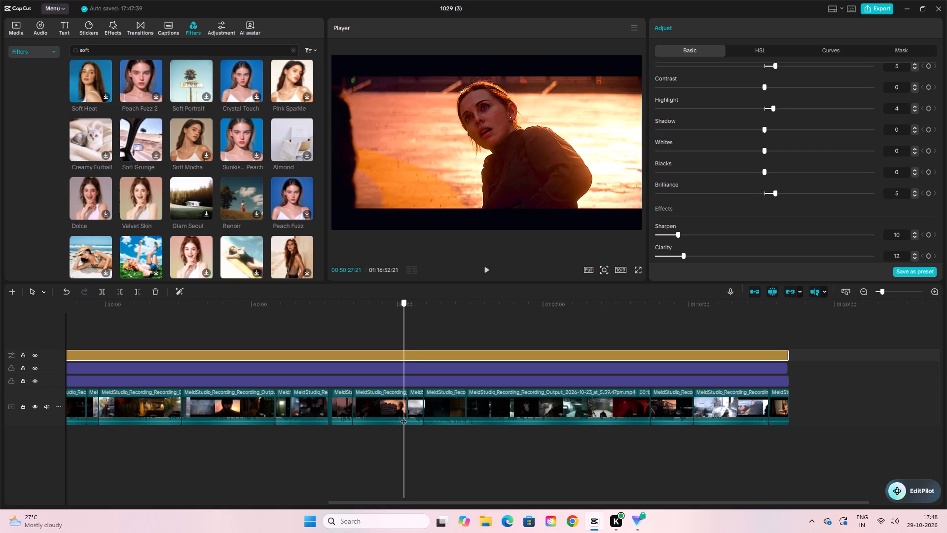
# Import the video "Free YouTube Subscribe Buttons _ Green Screen _ No Copyright" from Local Disk (E:) into the project media.
pyautogui.moveTo(403, 417); pyautogui.dragTo(403, 418)
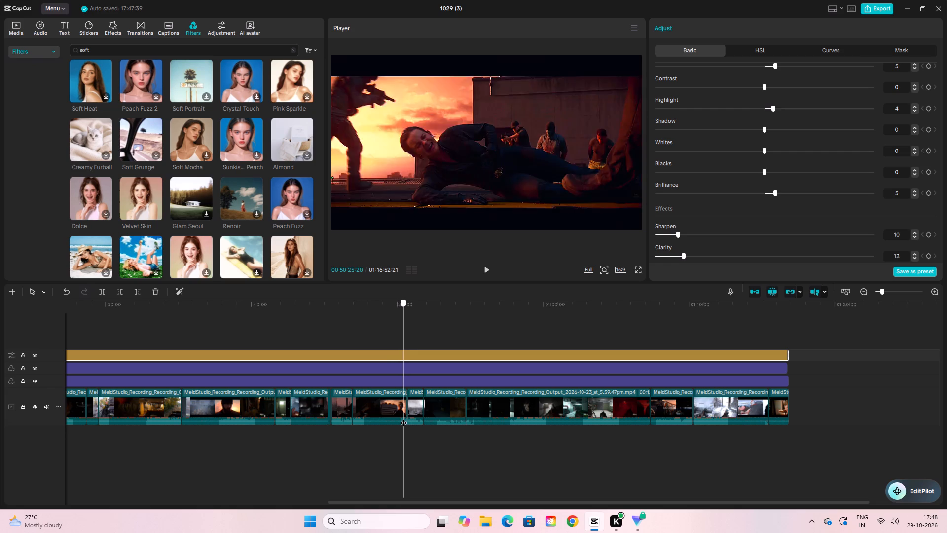
pyautogui.moveTo(403, 418); pyautogui.dragTo(0, 408)
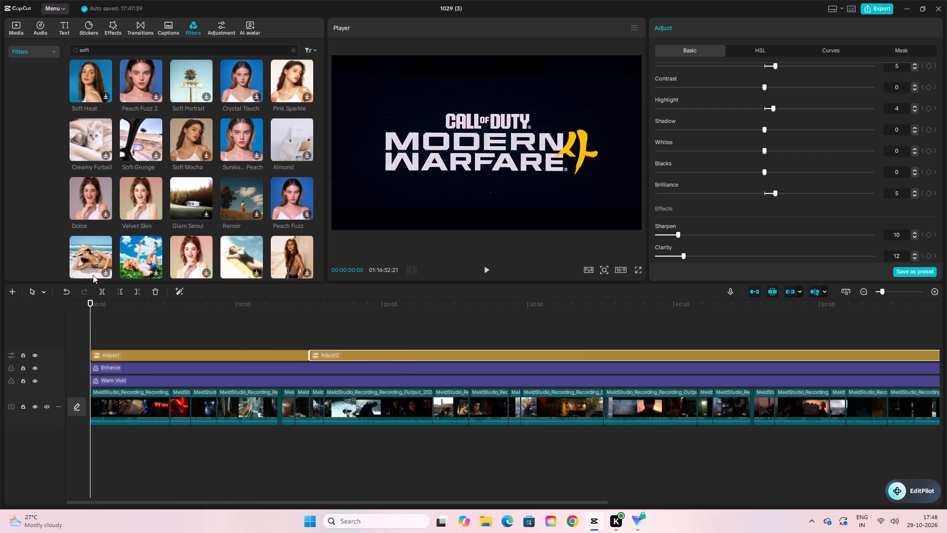
pyautogui.click(12, 30)
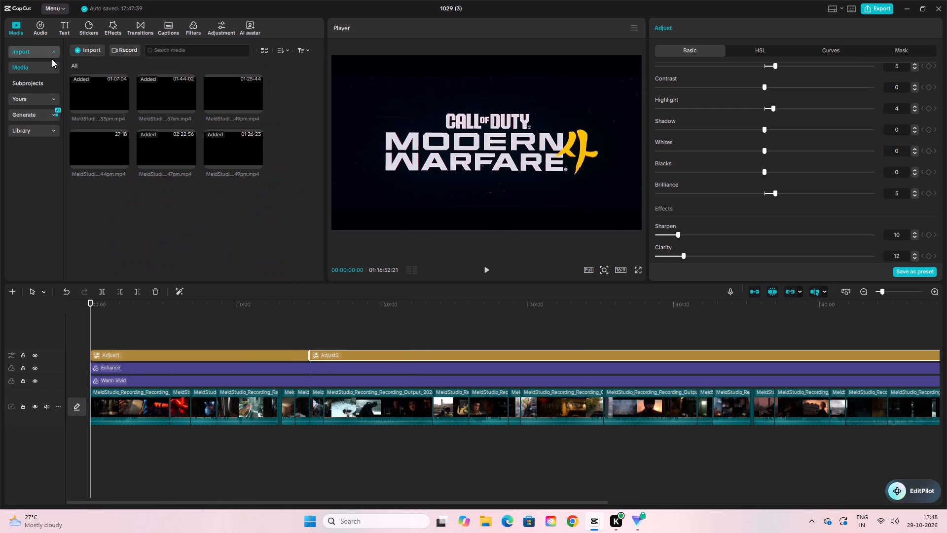
pyautogui.click(85, 48)
pyautogui.click(105, 67)
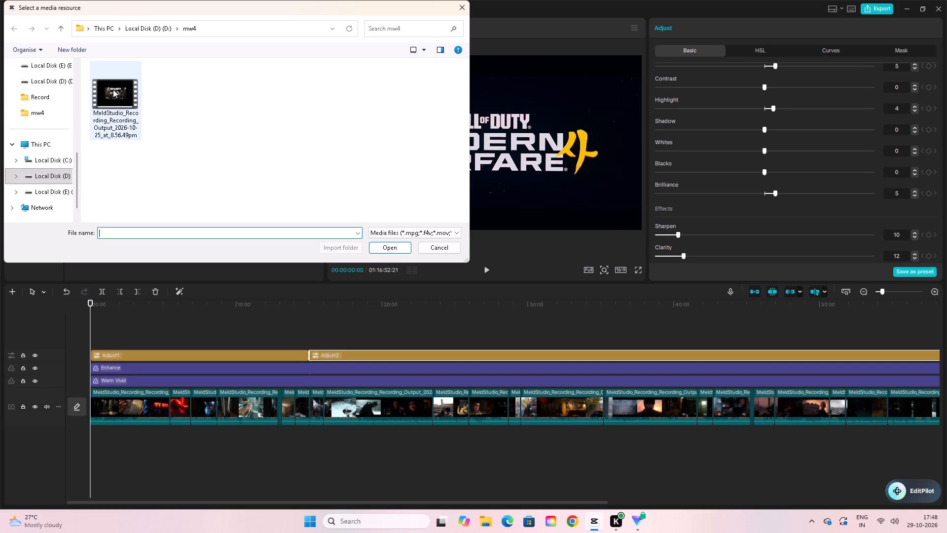
pyautogui.click(58, 193)
pyautogui.click(152, 145)
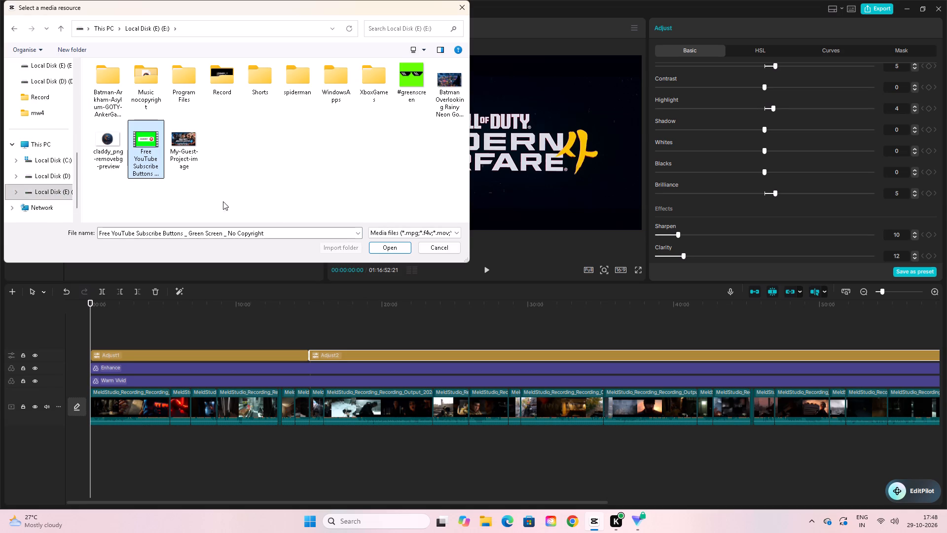
pyautogui.click(401, 245)
# Place the green-screen subscribe clip on a new track above the Adjust1 layer, starting at about 1:13.
pyautogui.moveTo(107, 208); pyautogui.dragTo(102, 331)
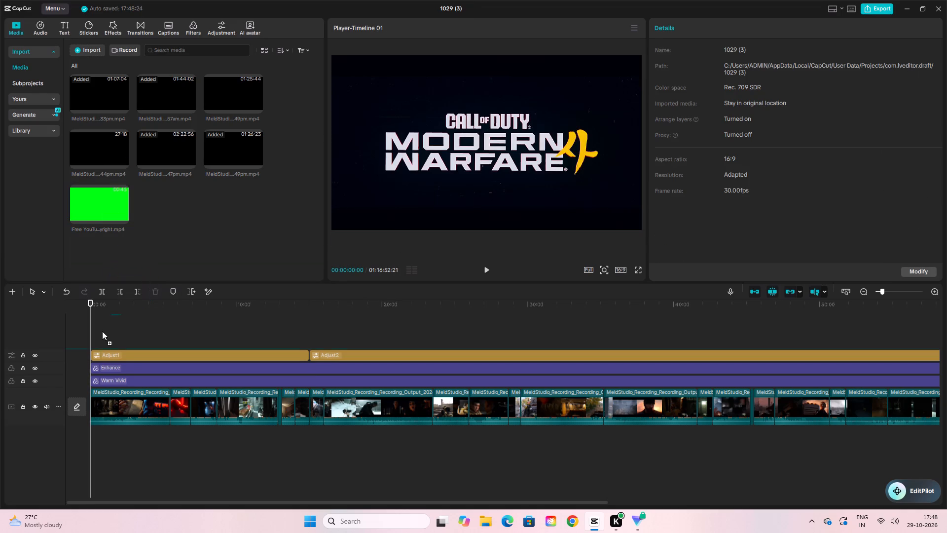
pyautogui.moveTo(102, 331); pyautogui.dragTo(108, 338)
pyautogui.click(113, 353)
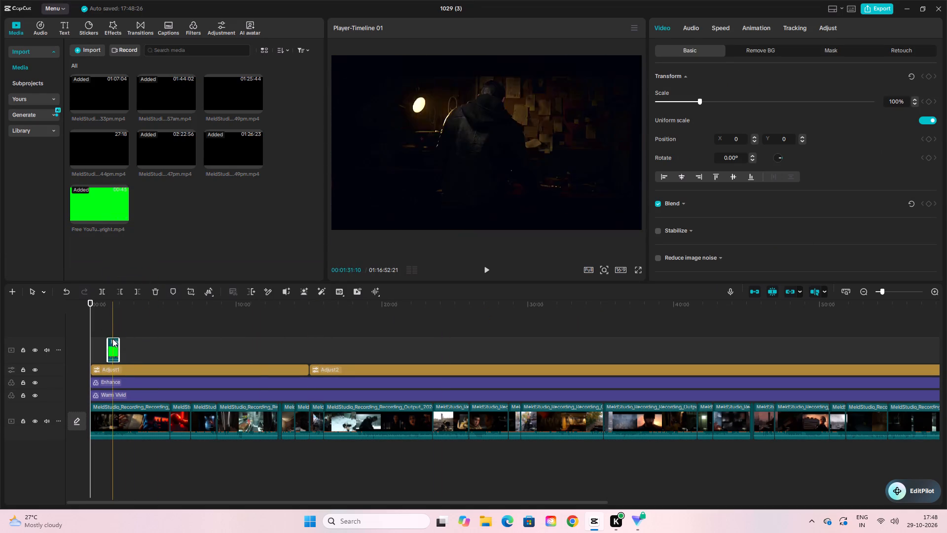
pyautogui.moveTo(119, 344); pyautogui.dragTo(126, 344)
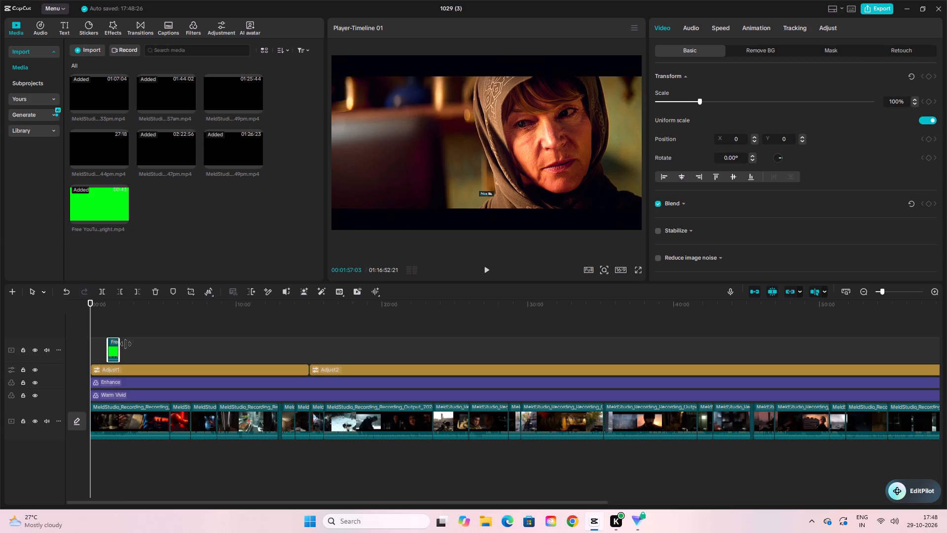
pyautogui.moveTo(126, 344); pyautogui.dragTo(143, 344)
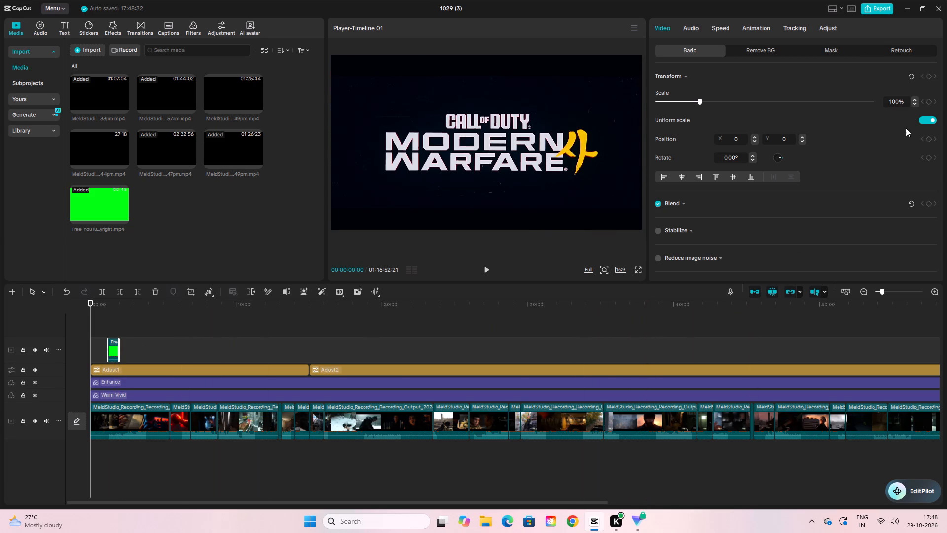
# Extend the start of the Adjust1 layer back to the very beginning of the timeline.
pyautogui.tripleClick(938, 293)
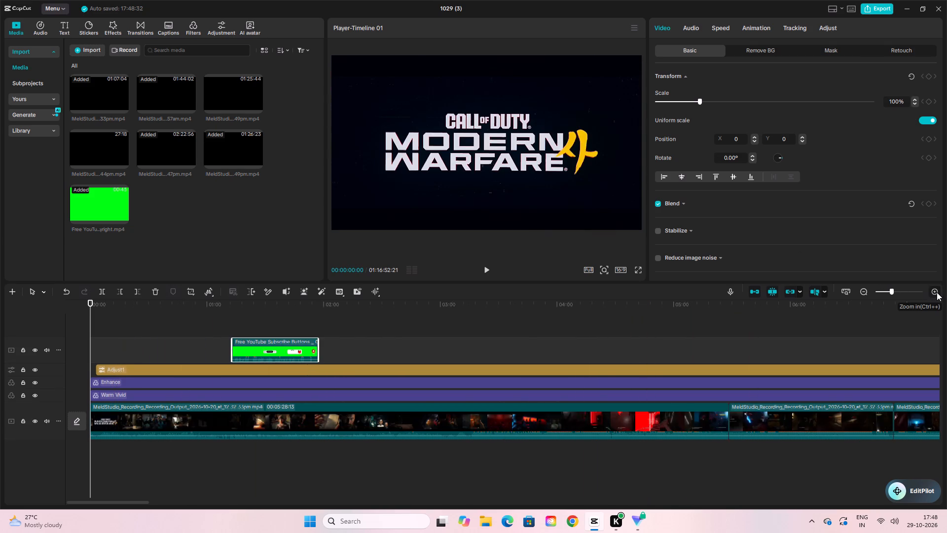
pyautogui.click(937, 292)
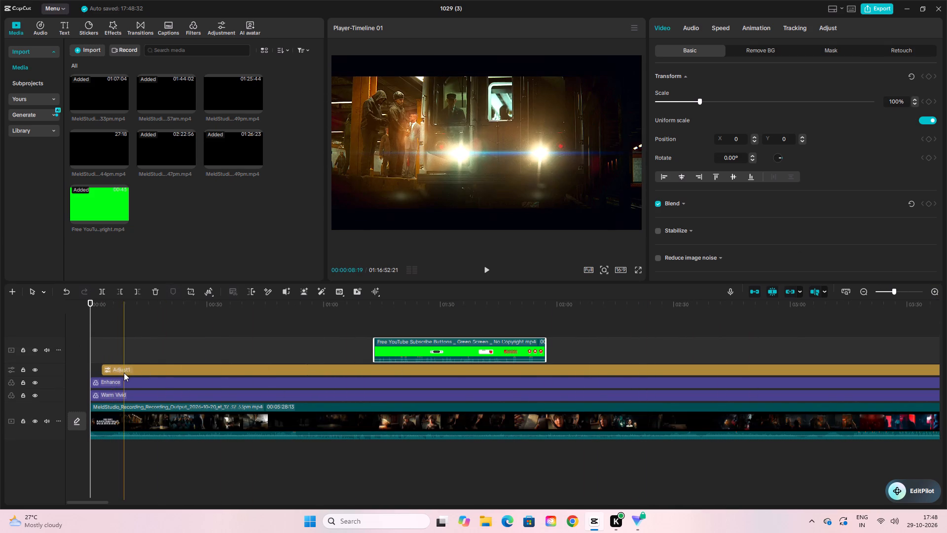
pyautogui.click(124, 373)
pyautogui.moveTo(100, 369); pyautogui.dragTo(95, 371)
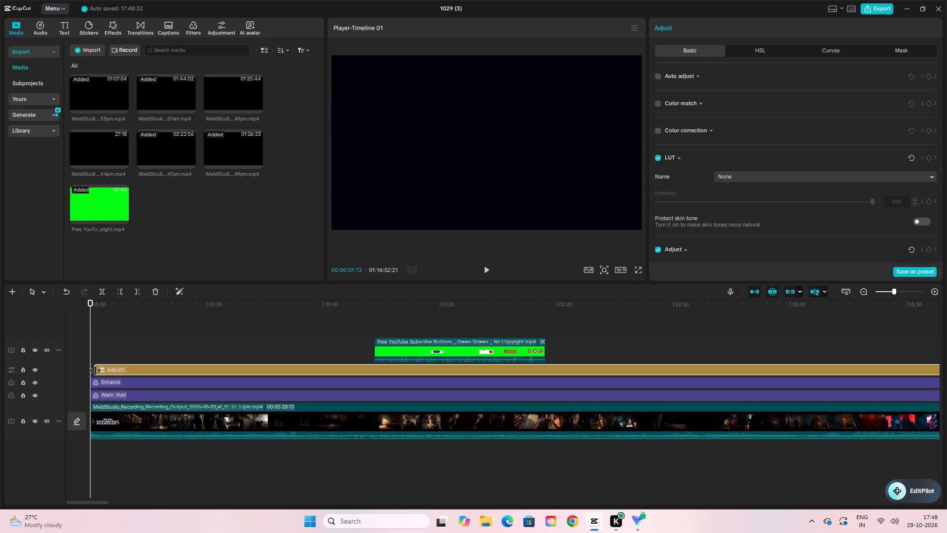
pyautogui.moveTo(95, 371); pyautogui.dragTo(91, 372)
# Trim away the start of the green-screen subscribe clip up to about 1:22, just before the white like-subscribe-bell bar appears.
pyautogui.moveTo(87, 306); pyautogui.dragTo(312, 328)
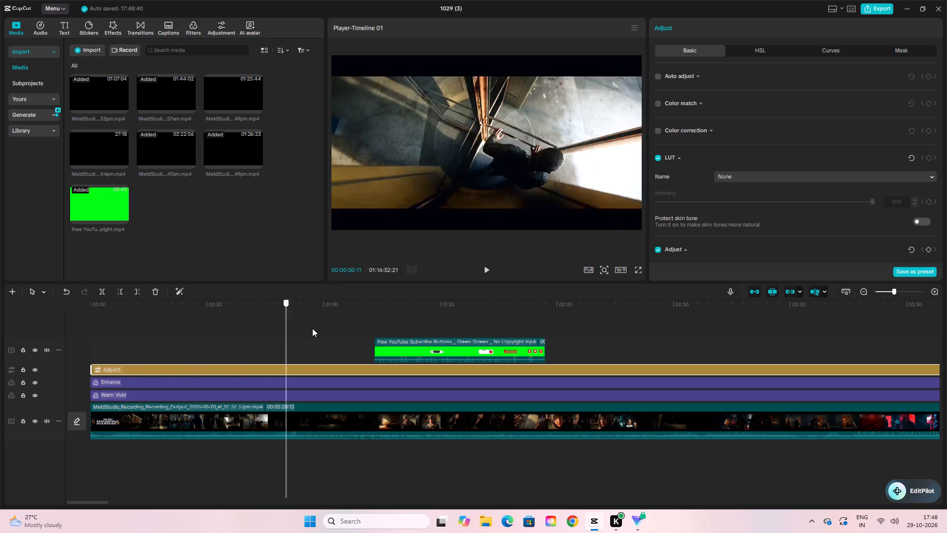
pyautogui.moveTo(312, 328); pyautogui.dragTo(403, 344)
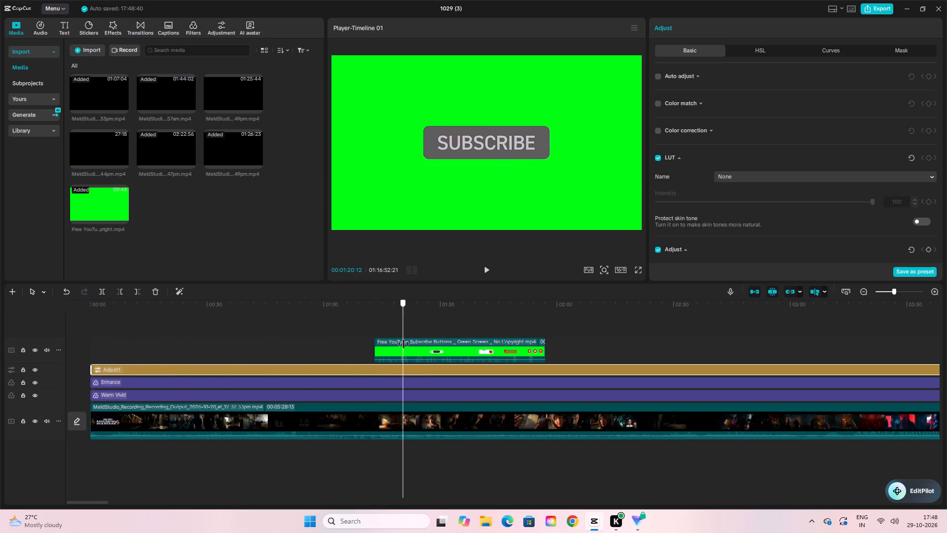
pyautogui.moveTo(403, 344); pyautogui.dragTo(386, 351)
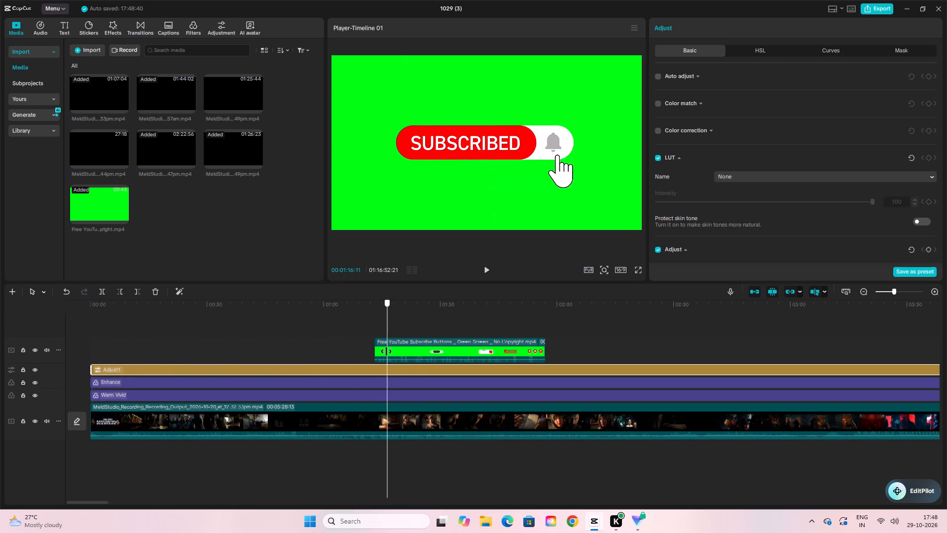
pyautogui.moveTo(386, 351); pyautogui.dragTo(417, 352)
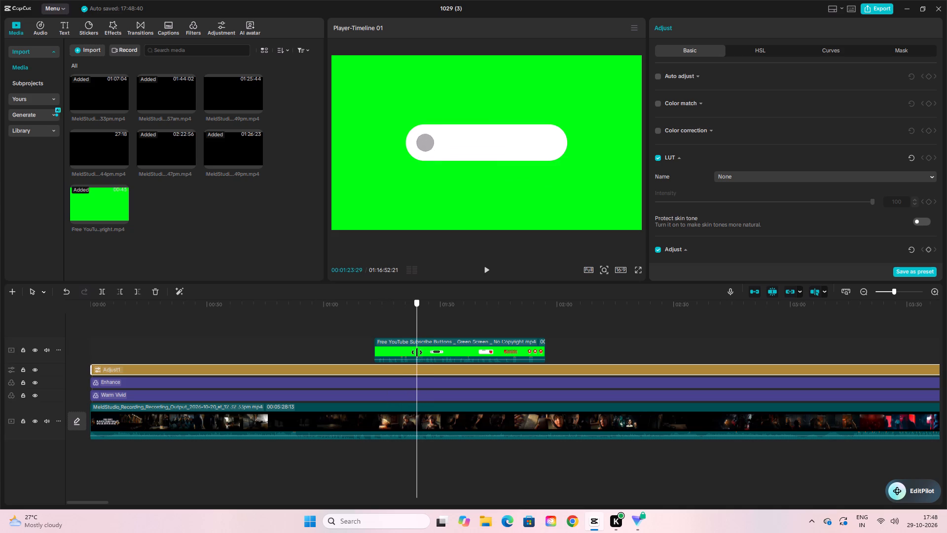
pyautogui.moveTo(417, 352); pyautogui.dragTo(415, 352)
pyautogui.click(120, 295)
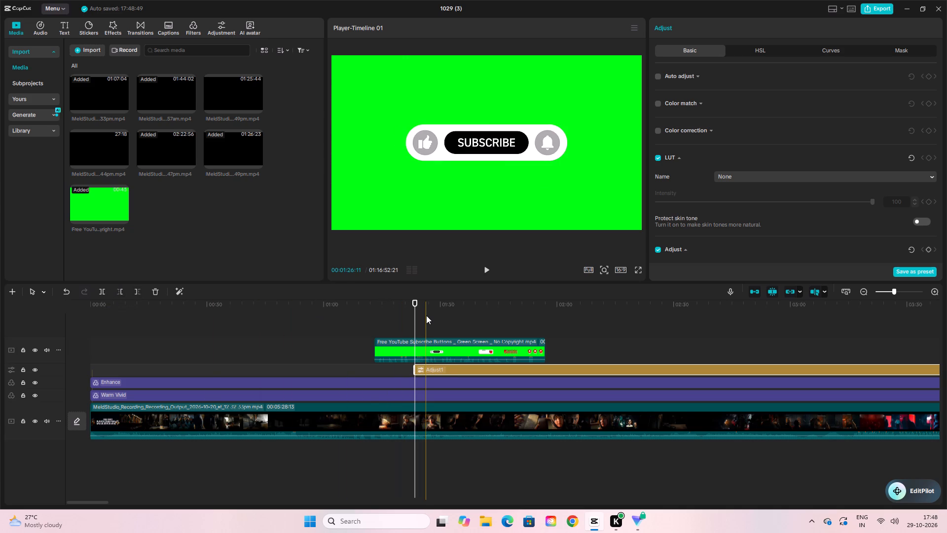
pyautogui.hotkey('ctrl', 'z')
pyautogui.click(419, 343)
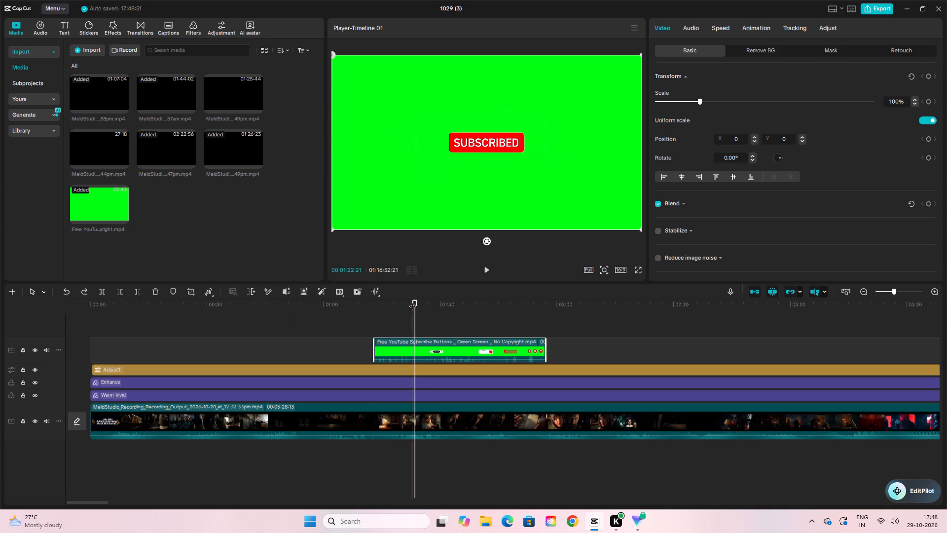
pyautogui.click(413, 303)
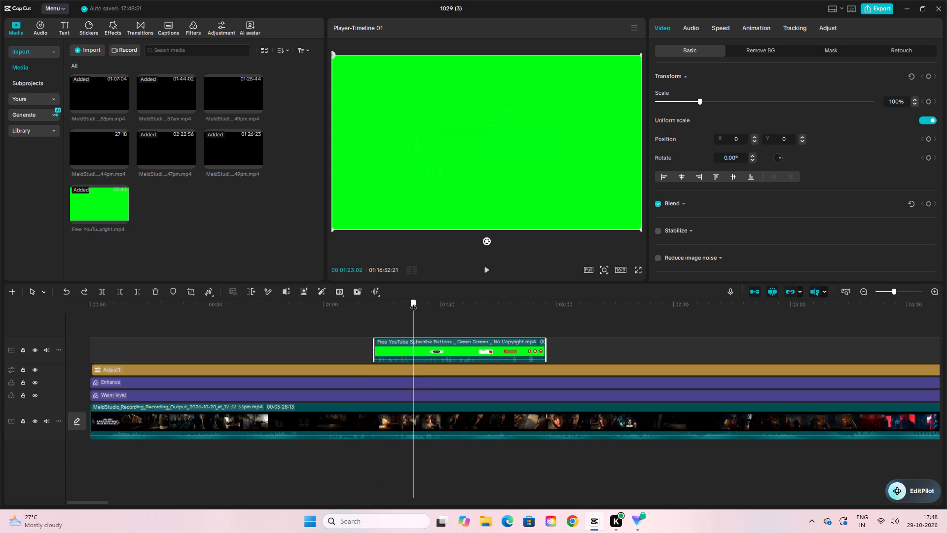
pyautogui.click(118, 291)
# Trim away the rest of the subscribe clip after about 1:30, keeping only the white like-subscribe-bell animation.
pyautogui.moveTo(409, 307); pyautogui.dragTo(420, 309)
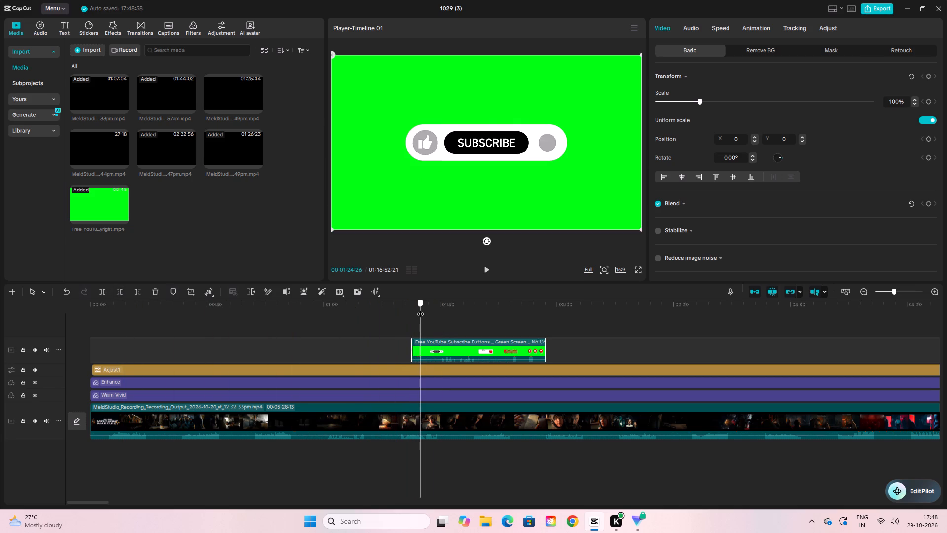
pyautogui.moveTo(420, 309); pyautogui.dragTo(441, 328)
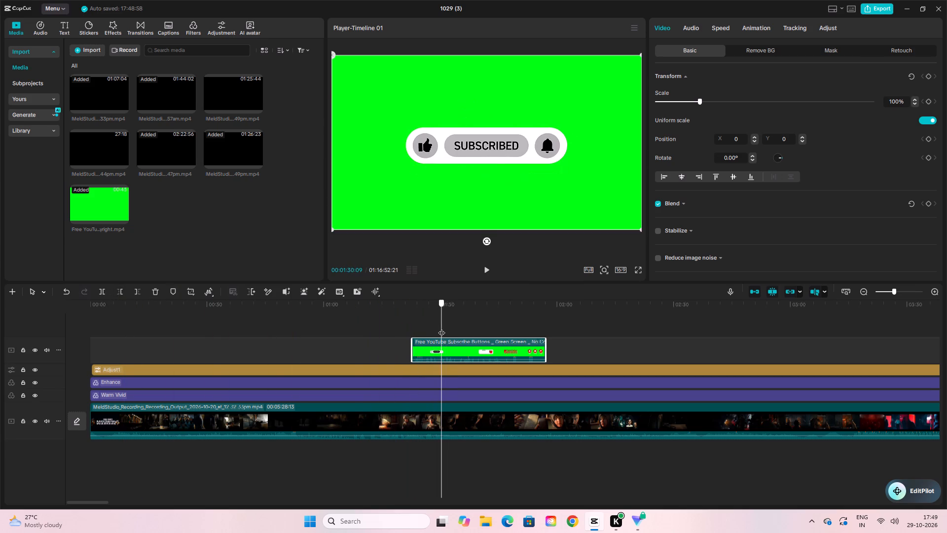
pyautogui.moveTo(441, 328); pyautogui.dragTo(443, 336)
pyautogui.click(139, 292)
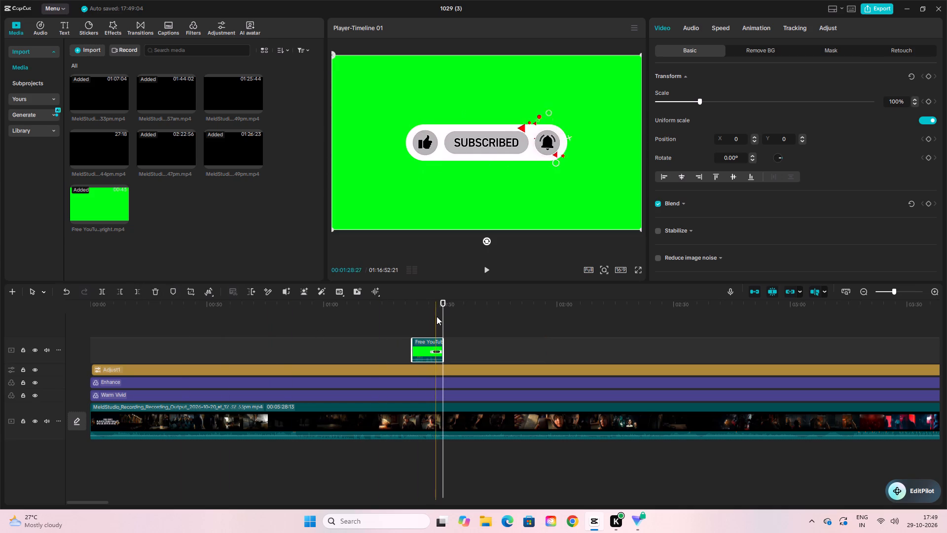
# Remove the subscribe clip's green background with Chroma key, sampling the green as the key colour.
pyautogui.moveTo(440, 306); pyautogui.dragTo(415, 331)
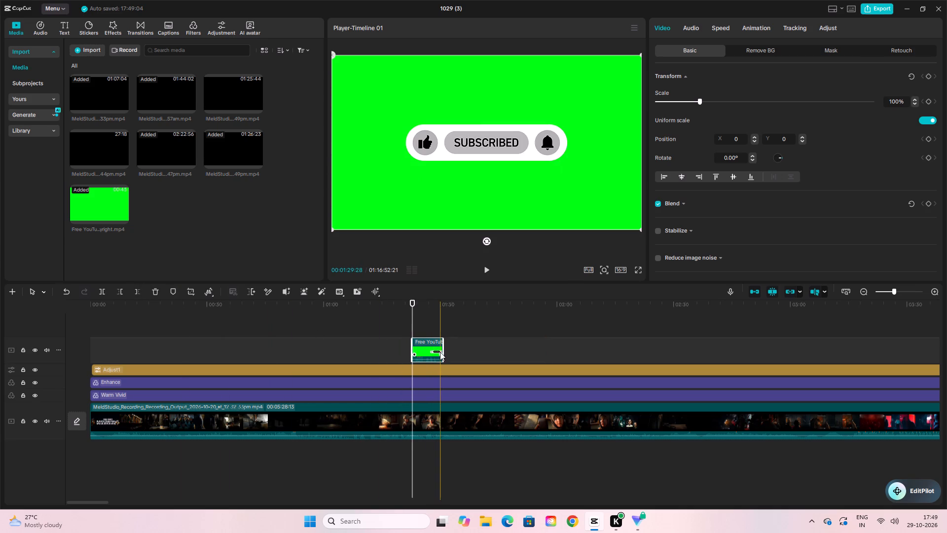
pyautogui.click(440, 352)
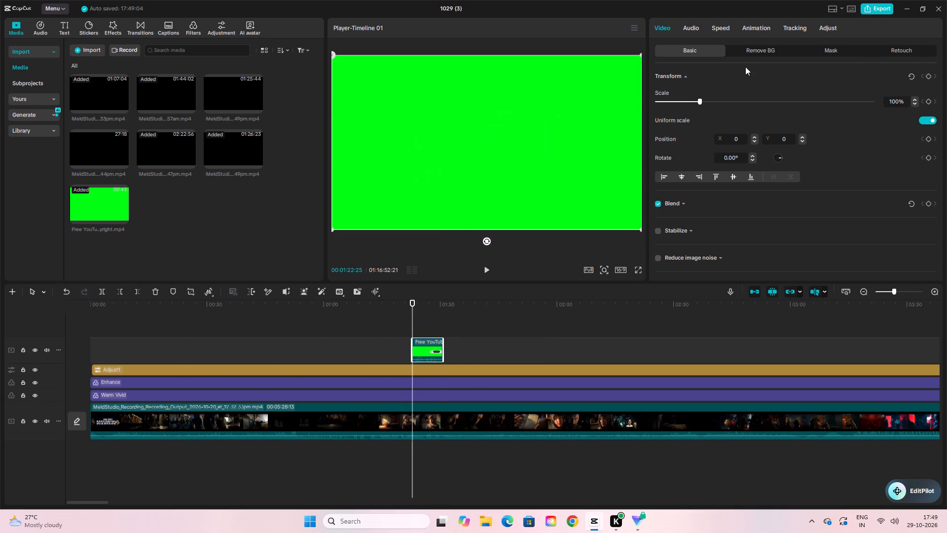
pyautogui.click(413, 305)
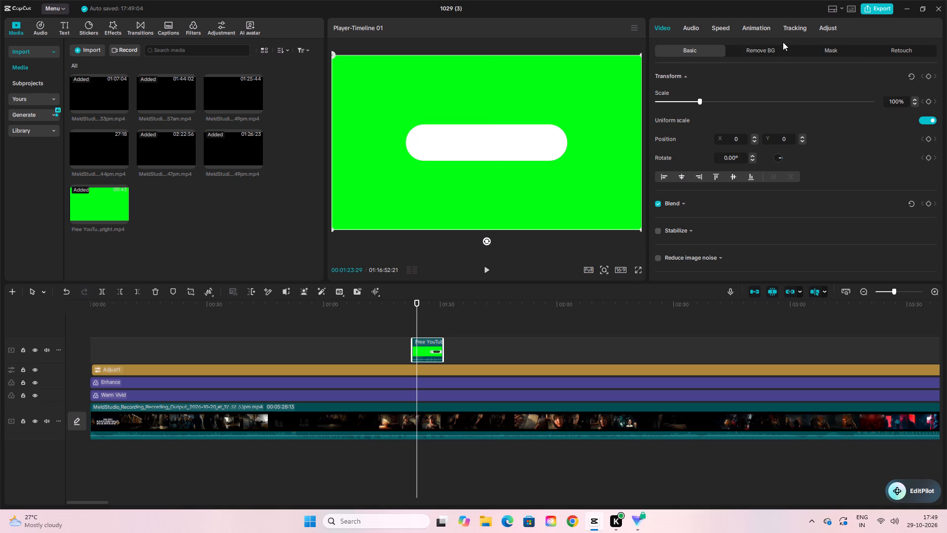
pyautogui.click(768, 46)
pyautogui.click(657, 98)
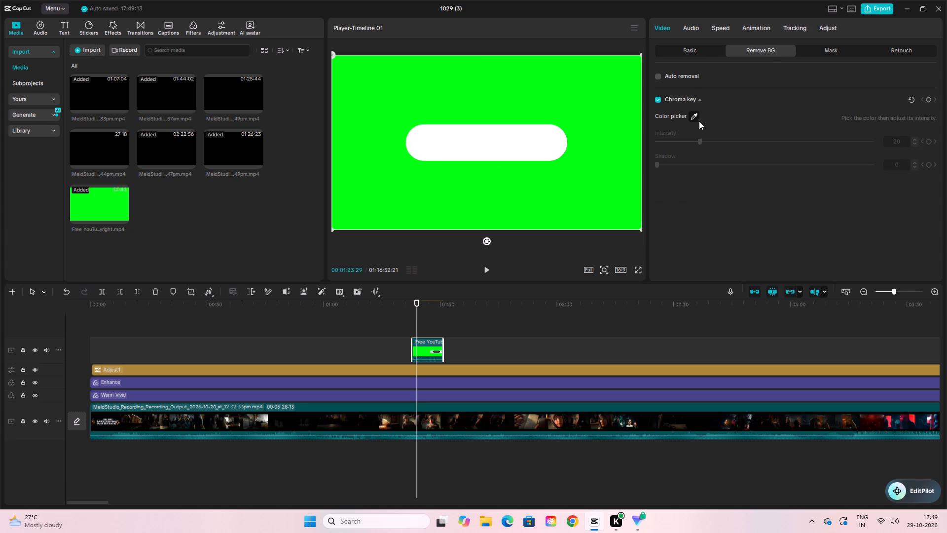
pyautogui.click(694, 116)
pyautogui.click(614, 89)
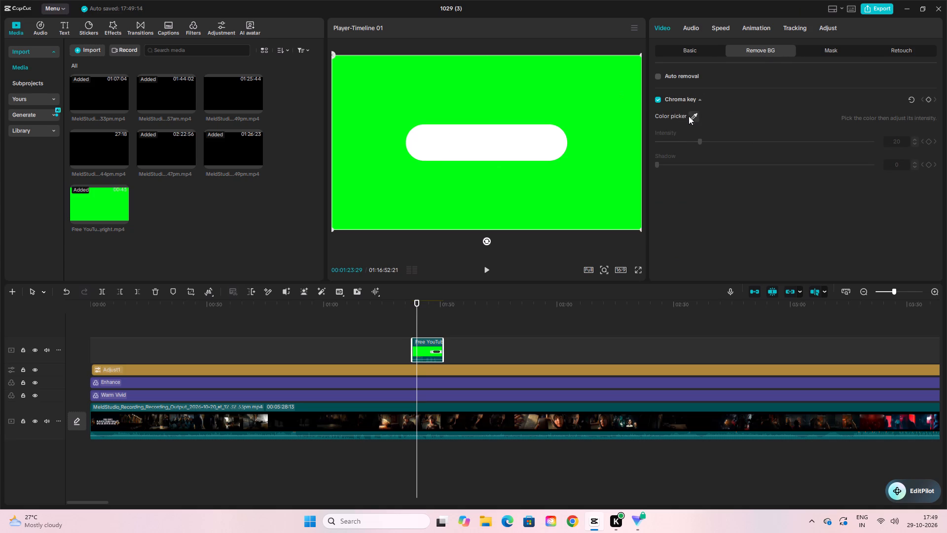
pyautogui.click(690, 116)
pyautogui.click(635, 91)
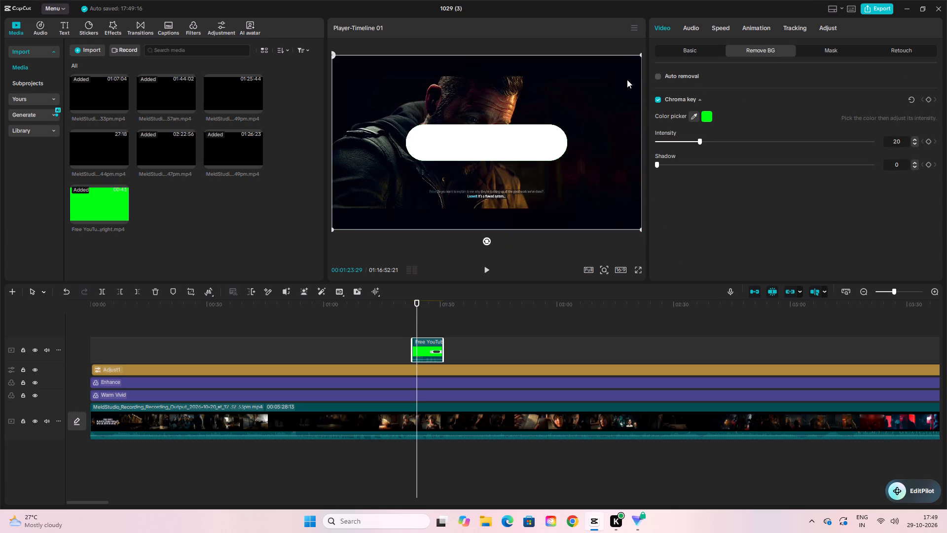
# Scale the subscribe overlay down to 25% and position it at the bottom of the frame, about X -131, Y -924.
pyautogui.click(676, 54)
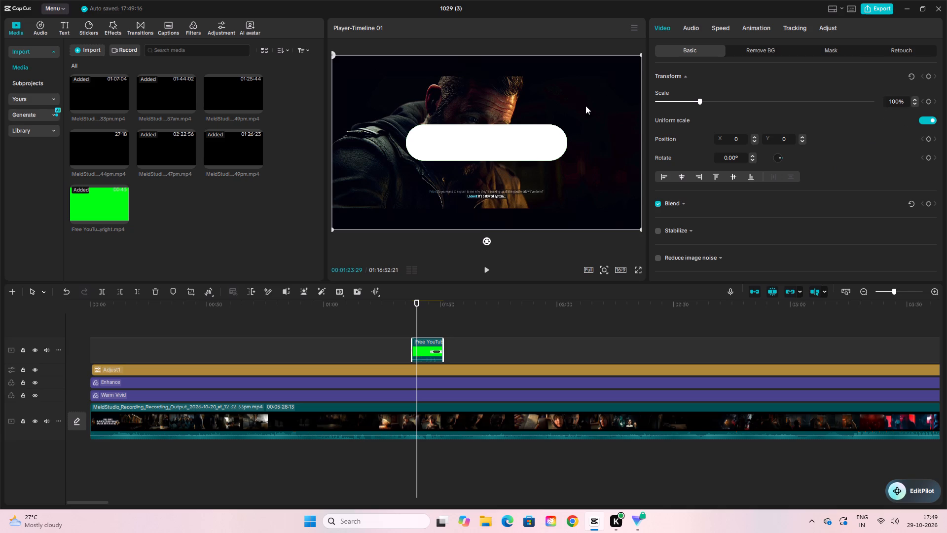
pyautogui.moveTo(640, 53); pyautogui.dragTo(544, 122)
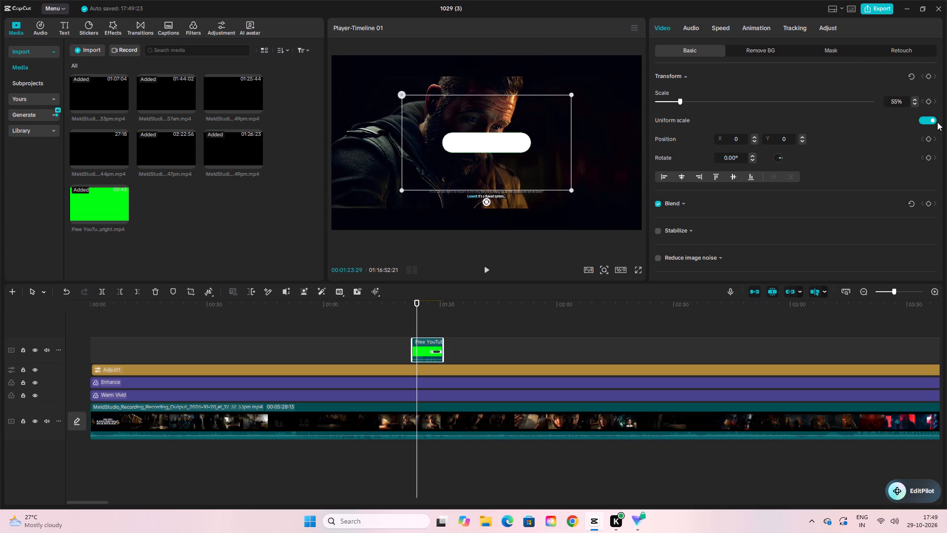
pyautogui.moveTo(570, 95); pyautogui.dragTo(551, 108)
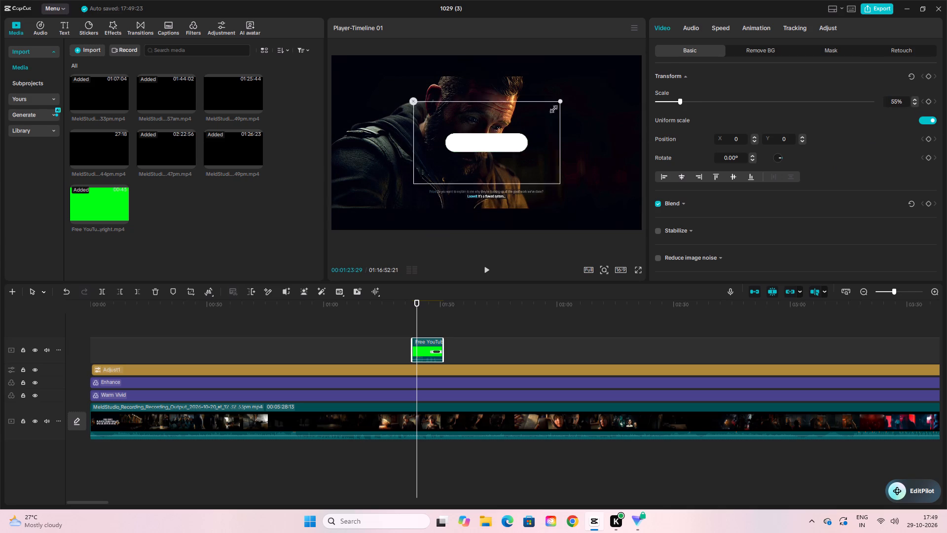
pyautogui.moveTo(551, 108); pyautogui.dragTo(507, 146)
pyautogui.moveTo(492, 137); pyautogui.dragTo(492, 143)
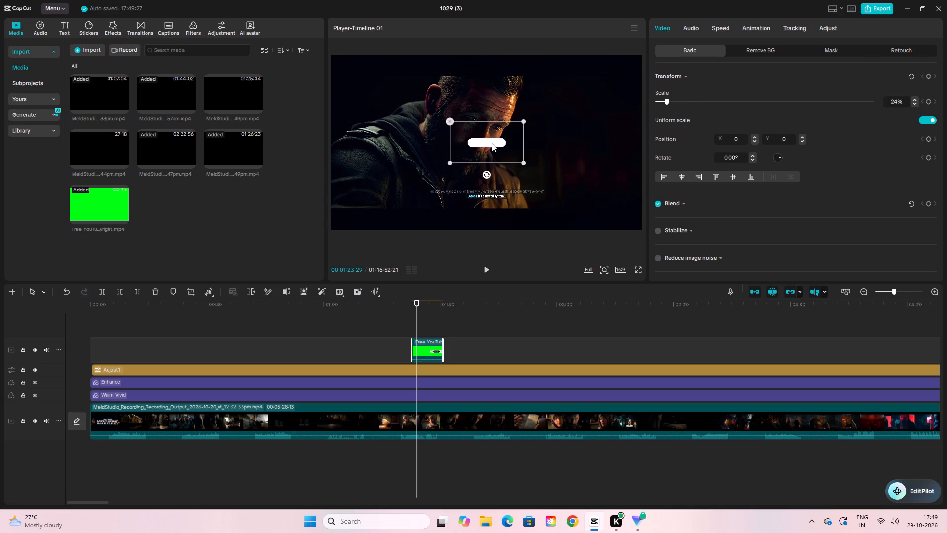
pyautogui.moveTo(492, 143); pyautogui.dragTo(481, 212)
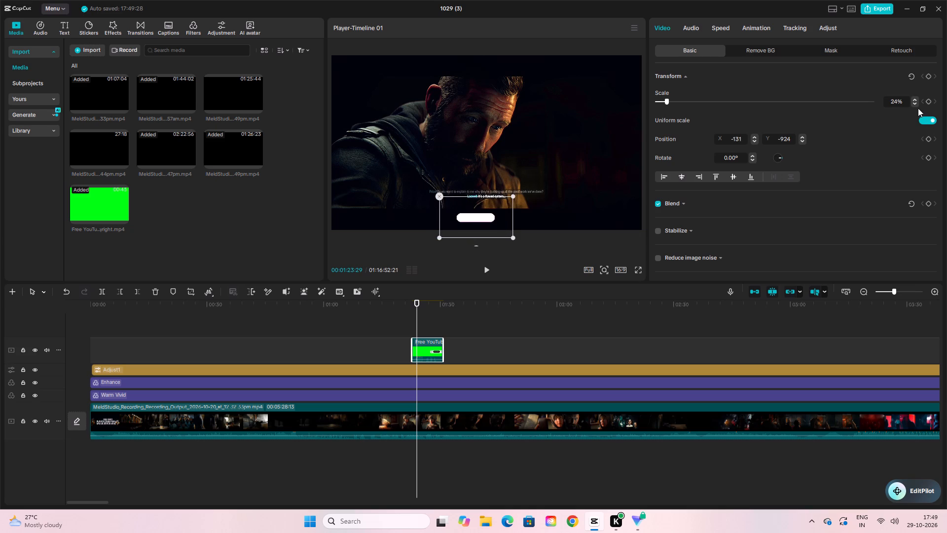
pyautogui.click(915, 101)
pyautogui.click(915, 101)
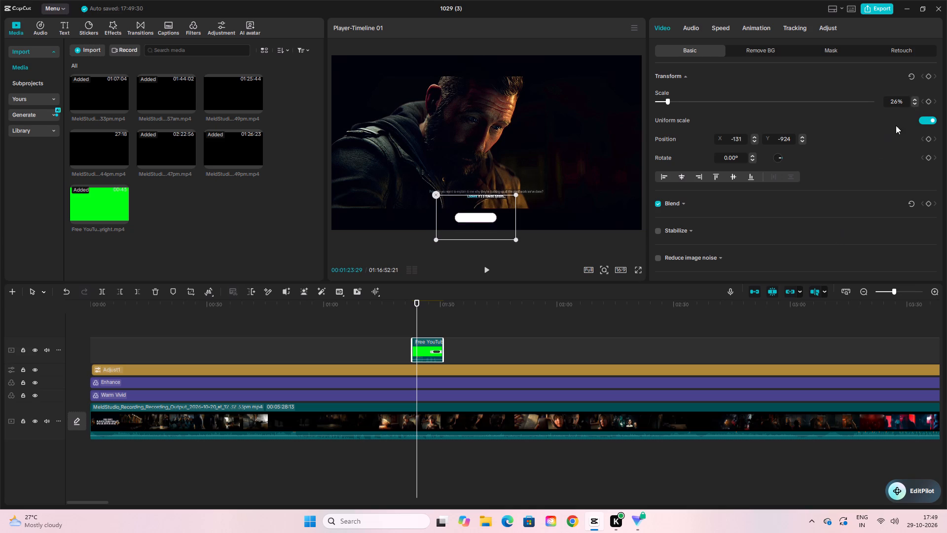
pyautogui.click(913, 102)
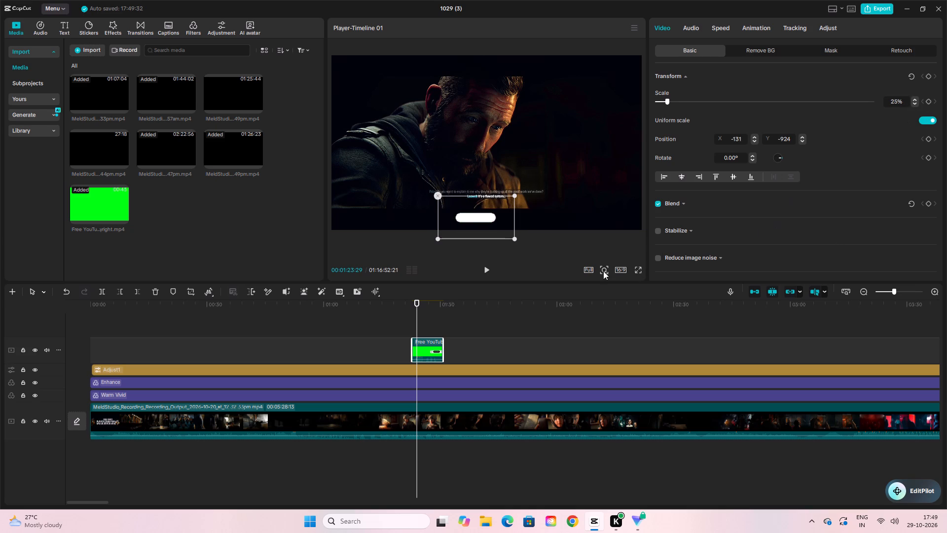
# Centre the subscribe overlay horizontally in the frame and lower it to Y -930.
pyautogui.click(610, 268)
pyautogui.moveTo(585, 286); pyautogui.dragTo(590, 285)
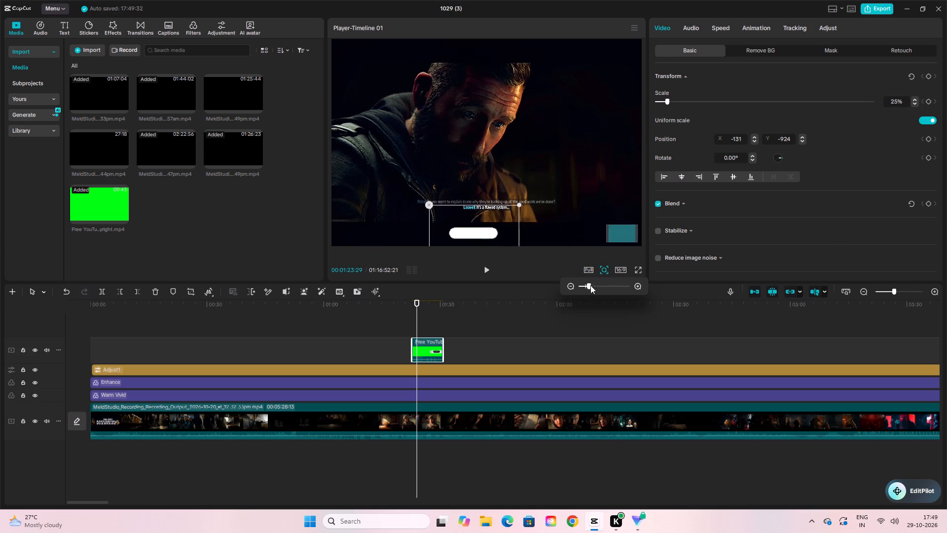
pyautogui.moveTo(590, 285); pyautogui.dragTo(597, 286)
pyautogui.moveTo(621, 232); pyautogui.dragTo(620, 250)
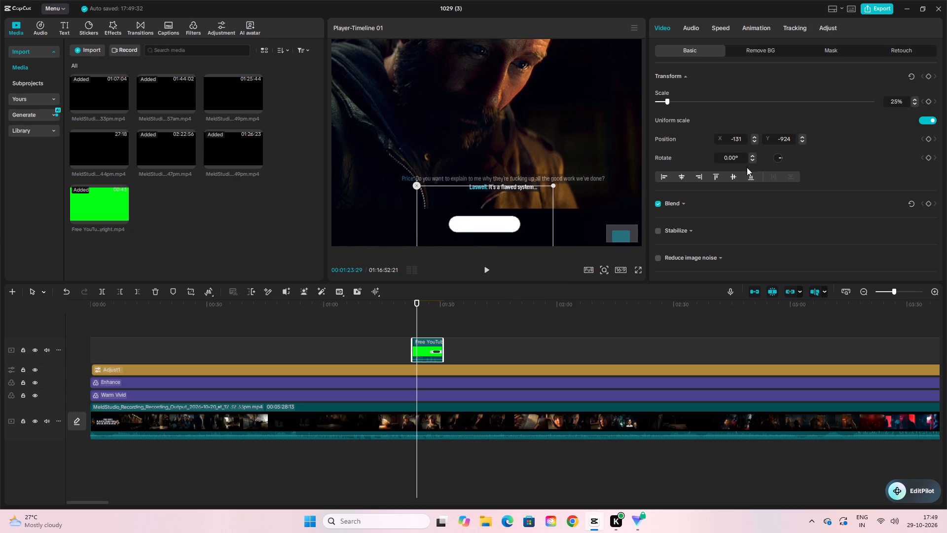
pyautogui.tripleClick(754, 140)
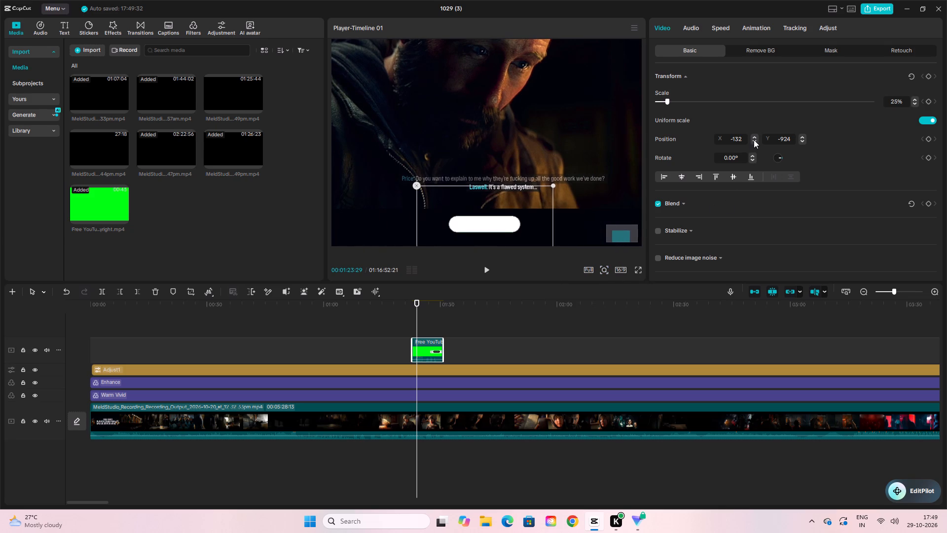
pyautogui.tripleClick(754, 140)
pyautogui.click(754, 140)
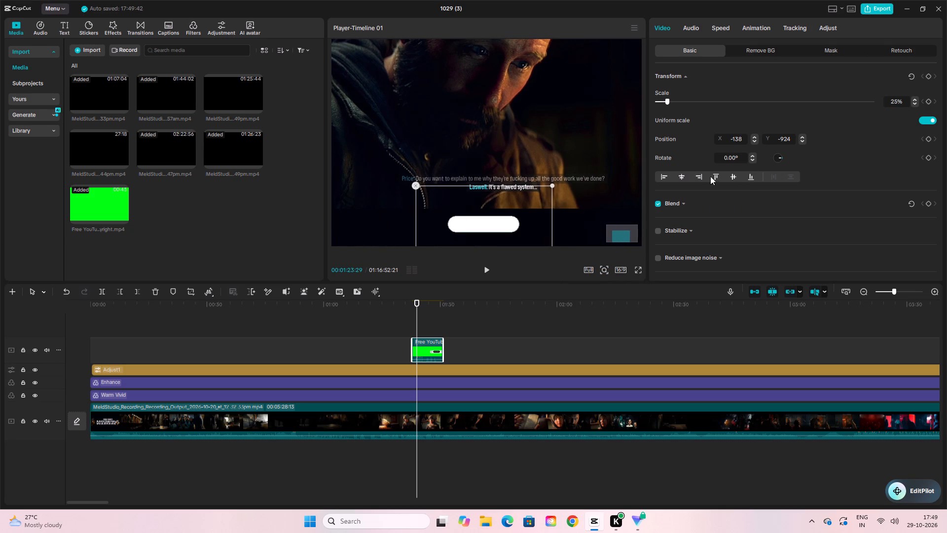
pyautogui.click(702, 176)
pyautogui.click(687, 176)
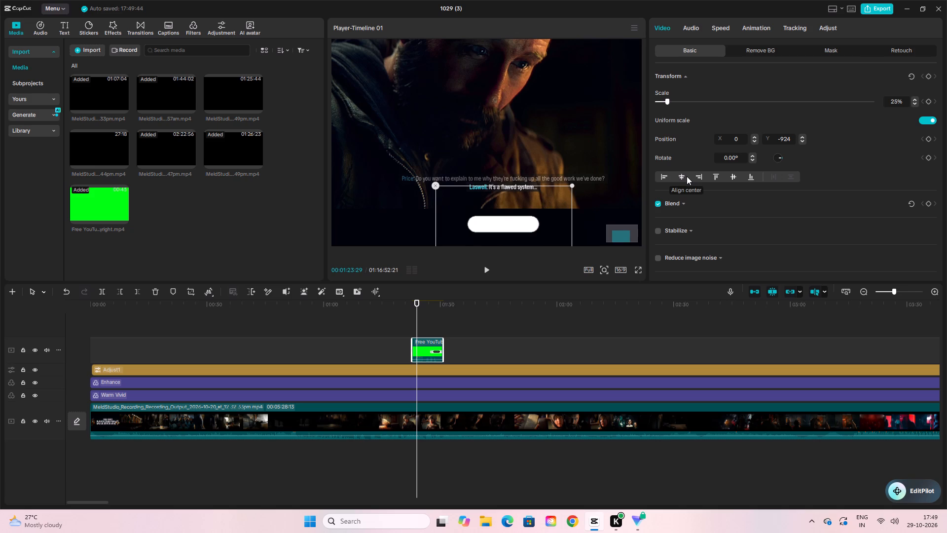
pyautogui.click(687, 176)
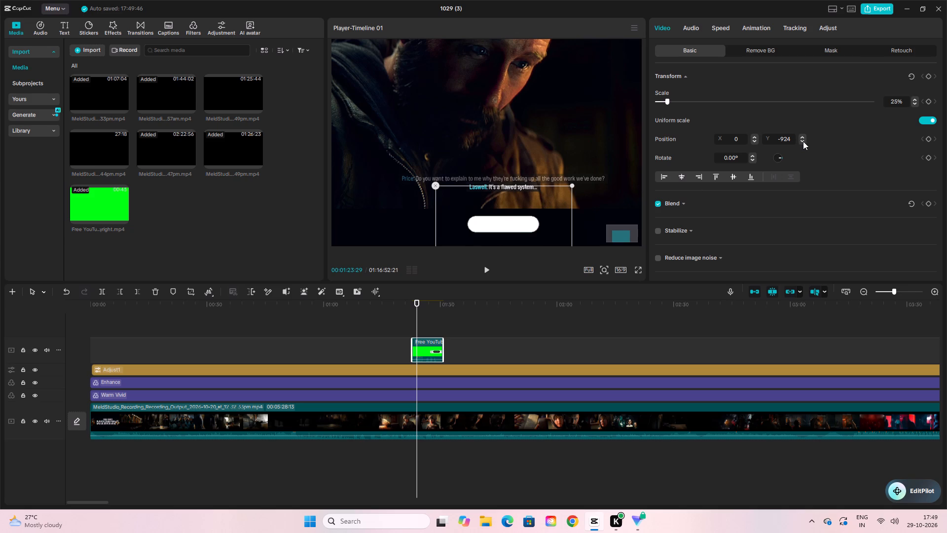
pyautogui.tripleClick(803, 141)
pyautogui.doubleClick(803, 141)
pyautogui.click(803, 141)
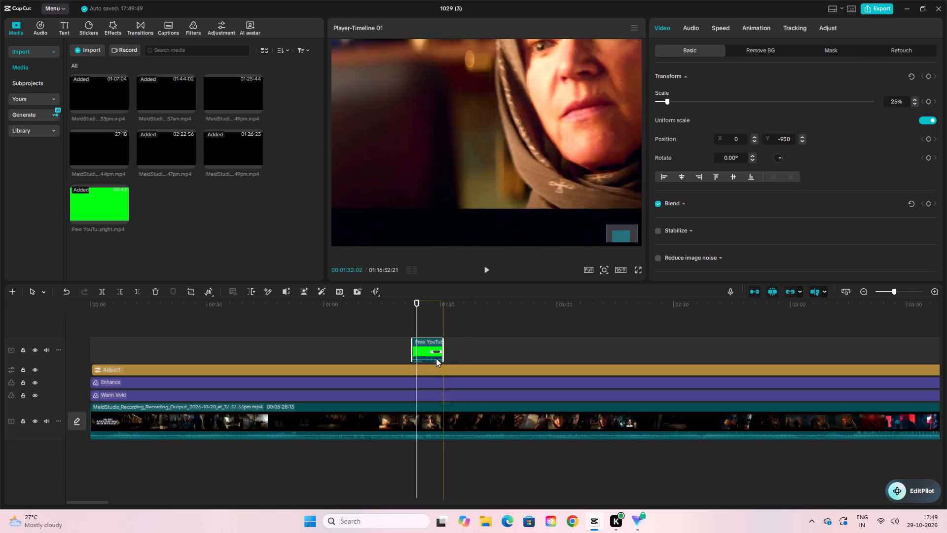
# Play the subscribe overlay full screen from about 1:22 to check its placement and animation.
pyautogui.moveTo(417, 304); pyautogui.dragTo(411, 308)
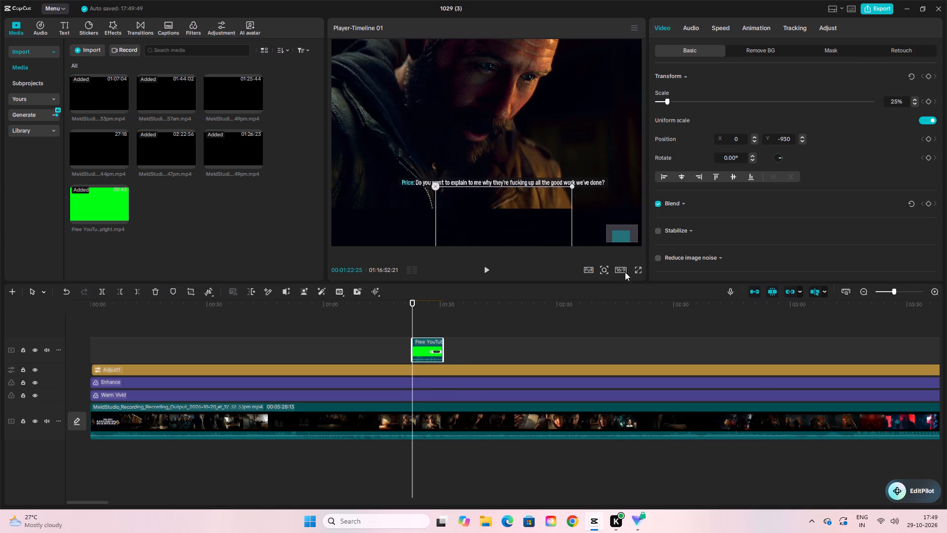
pyautogui.click(639, 267)
pyautogui.click(341, 488)
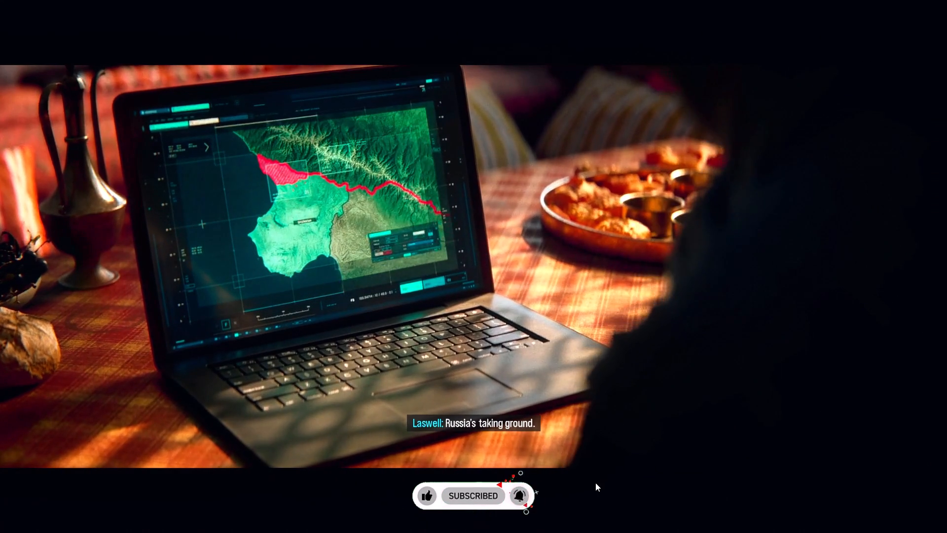
pyautogui.click(594, 468)
pyautogui.click(603, 491)
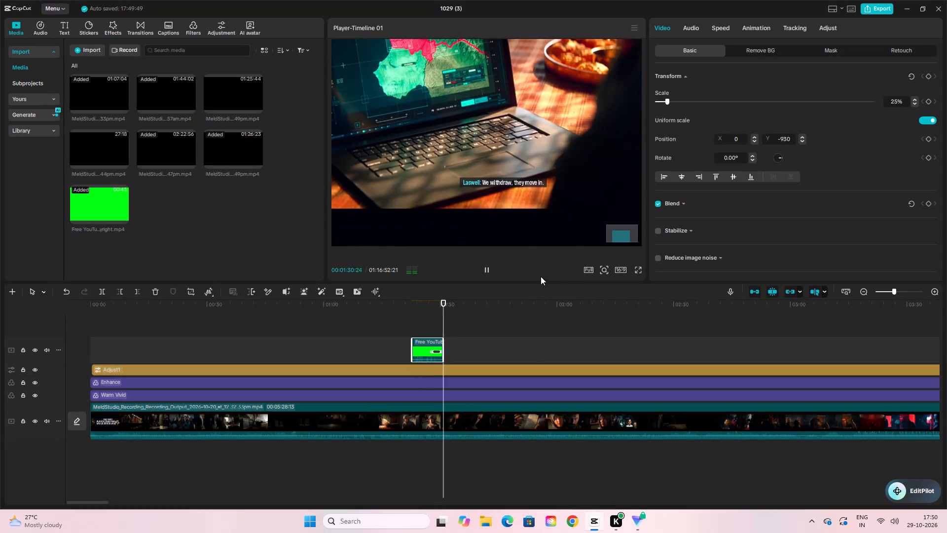
pyautogui.click(486, 274)
# Raise the subscribe overlay clip's volume to 3.5 dB.
pyautogui.moveTo(447, 304); pyautogui.dragTo(418, 316)
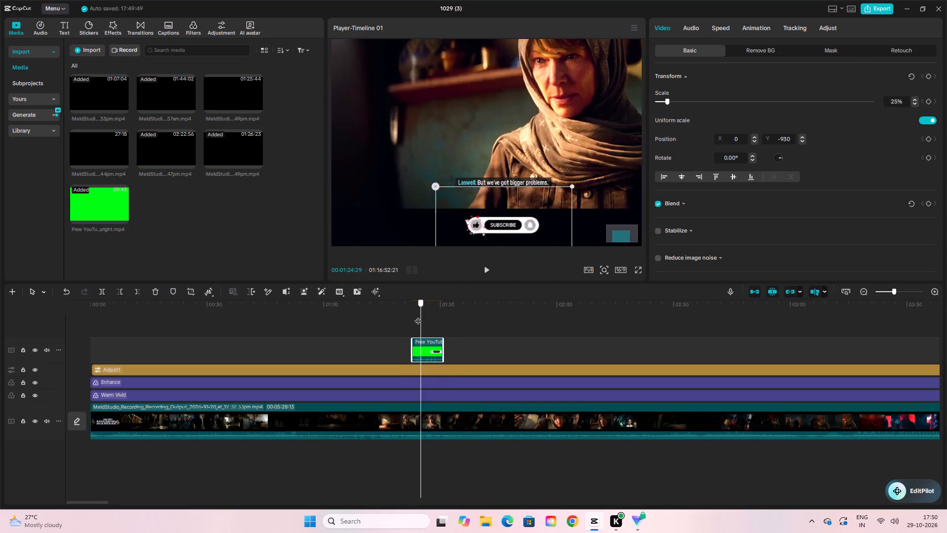
pyautogui.moveTo(418, 316); pyautogui.dragTo(409, 321)
pyautogui.click(428, 351)
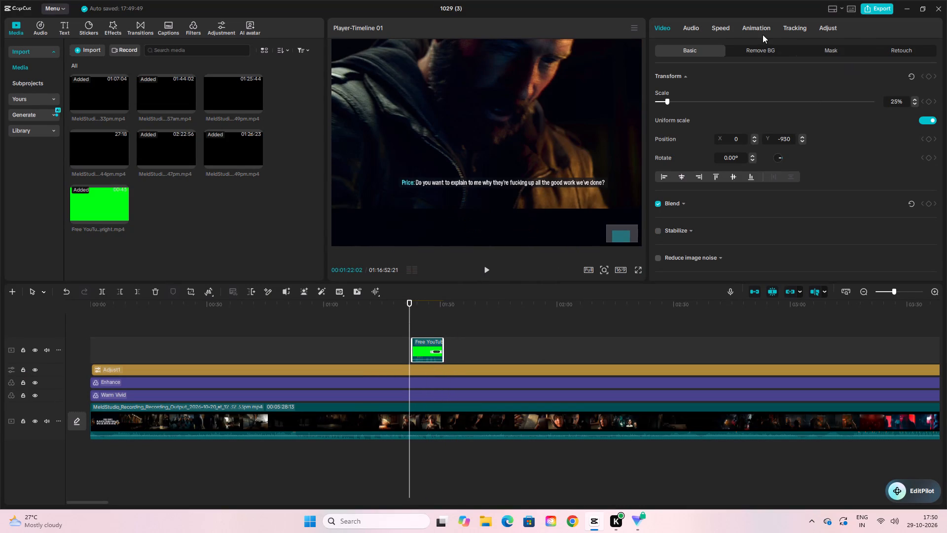
pyautogui.click(682, 26)
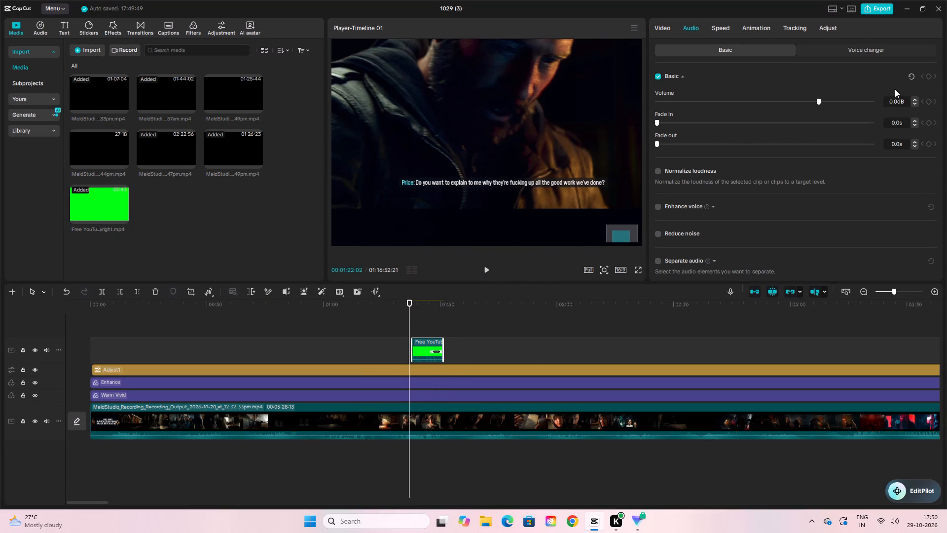
pyautogui.moveTo(821, 104); pyautogui.dragTo(826, 107)
pyautogui.moveTo(826, 107); pyautogui.dragTo(826, 107)
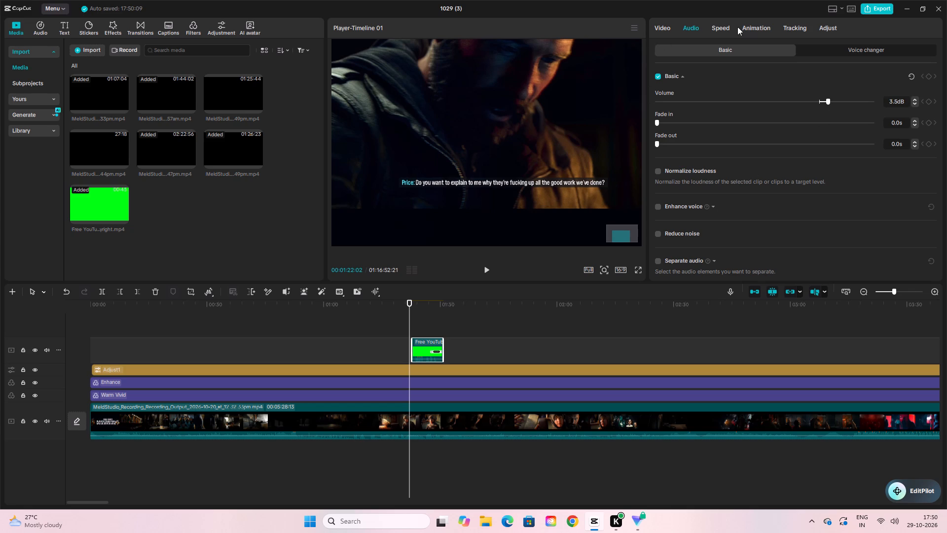
# Slow the subscribe overlay clip to 0.79x by extending its duration to 10.0 s.
pyautogui.click(715, 29)
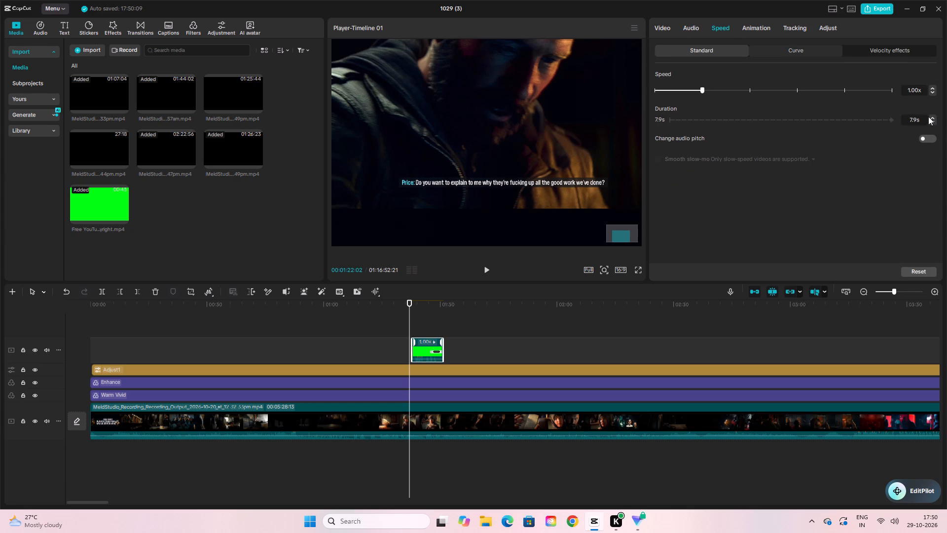
pyautogui.tripleClick(931, 119)
pyautogui.tripleClick(931, 119)
pyautogui.tripleClick(931, 119)
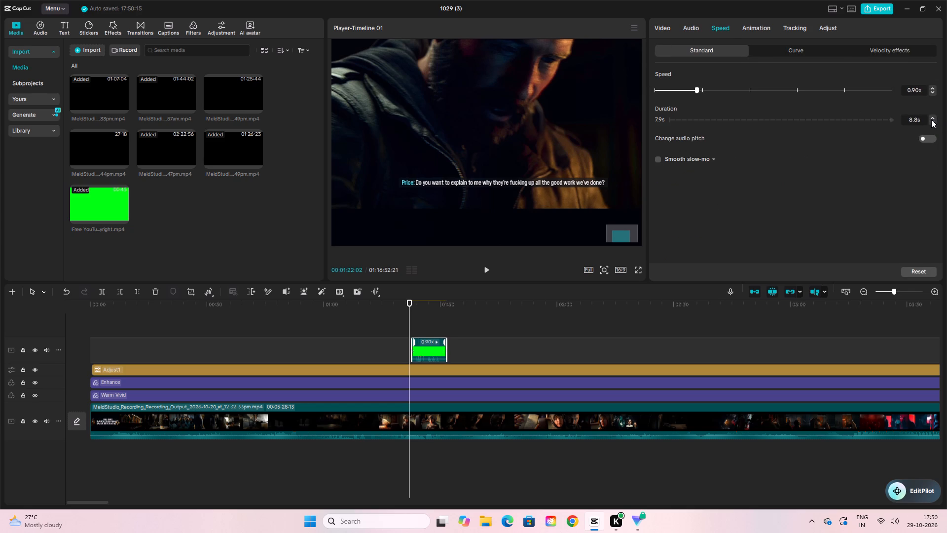
pyautogui.tripleClick(931, 119)
pyautogui.tripleClick(931, 119)
pyautogui.tripleClick(931, 119)
pyautogui.tripleClick(931, 119)
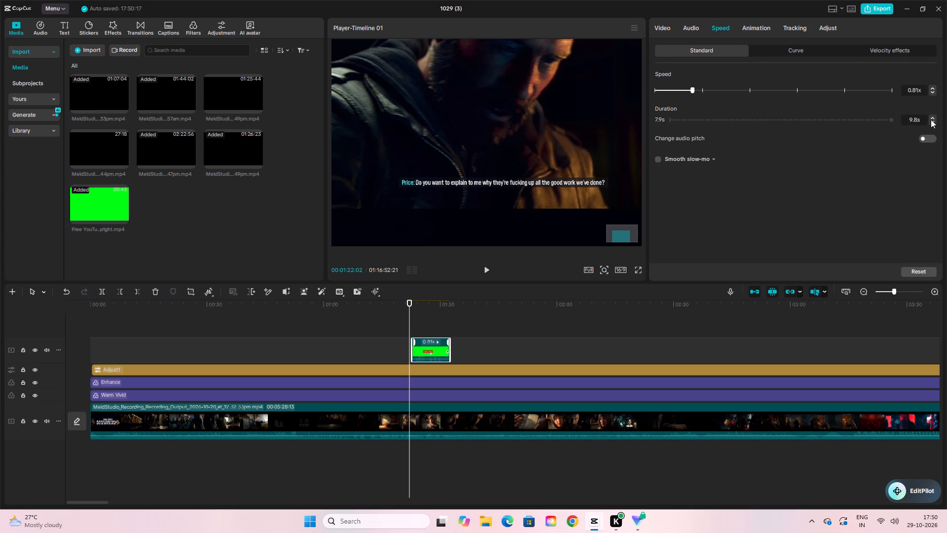
# Play back the slowed subscribe overlay full screen and recheck how its animation ends.
pyautogui.click(486, 270)
pyautogui.click(639, 267)
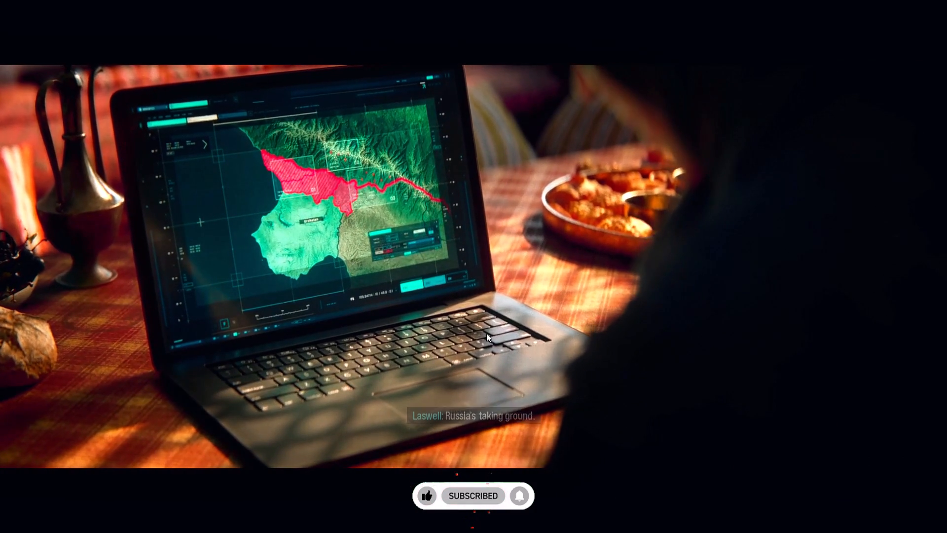
pyautogui.click(486, 333)
pyautogui.click(602, 489)
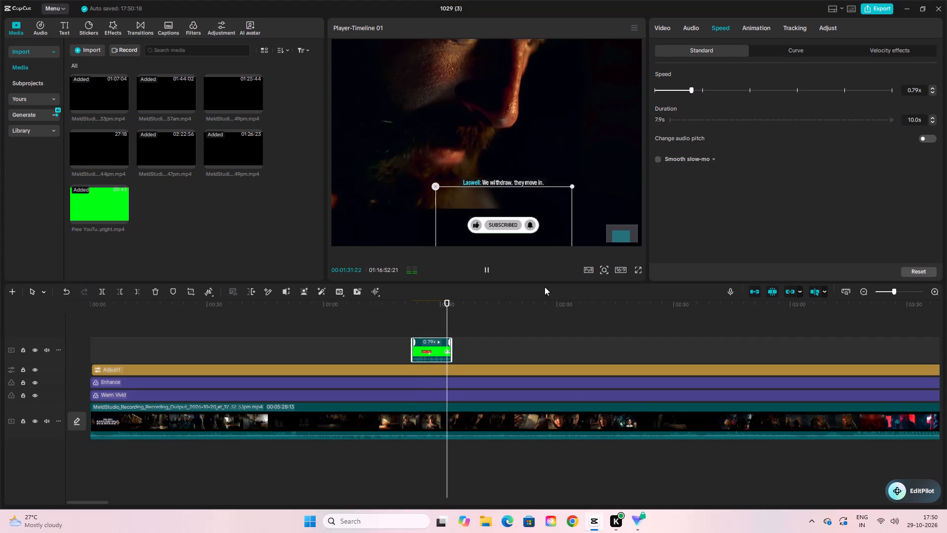
pyautogui.moveTo(449, 304); pyautogui.dragTo(444, 309)
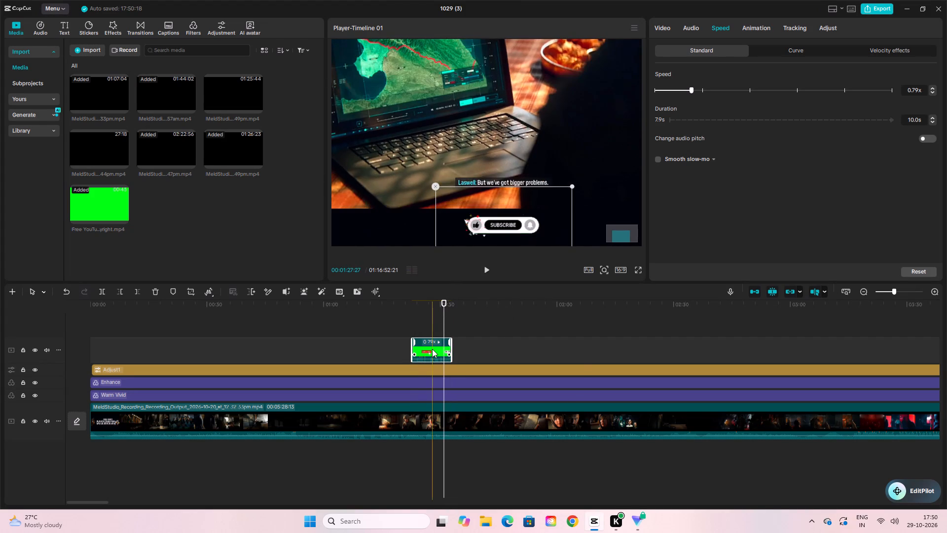
pyautogui.rightClick(432, 349)
pyautogui.click(685, 299)
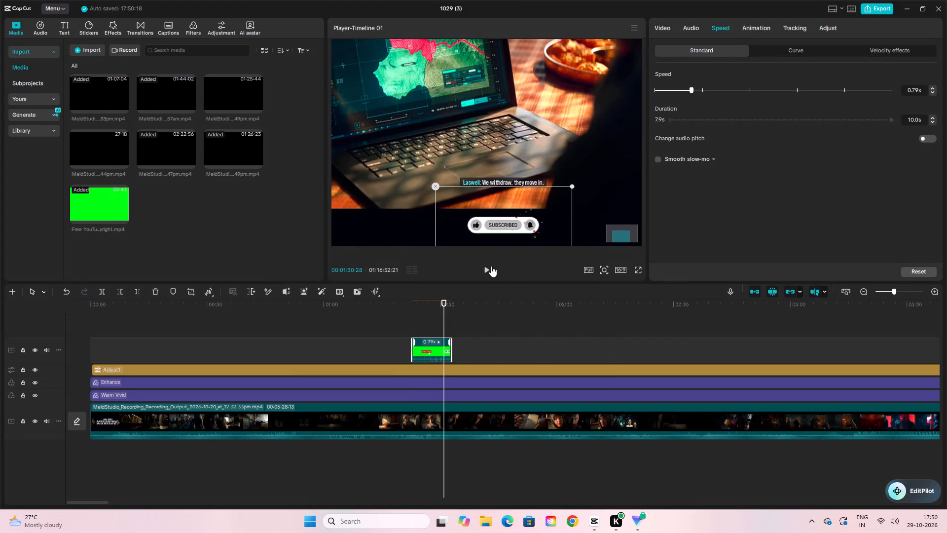
pyautogui.click(491, 266)
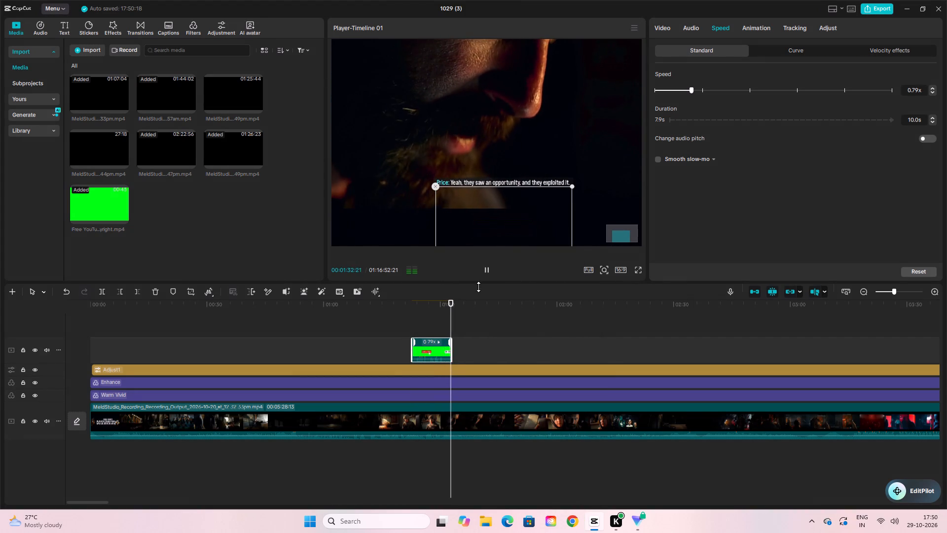
pyautogui.moveTo(457, 310); pyautogui.dragTo(437, 328)
# Copy the subscribe overlay clip on the timeline.
pyautogui.click(439, 344)
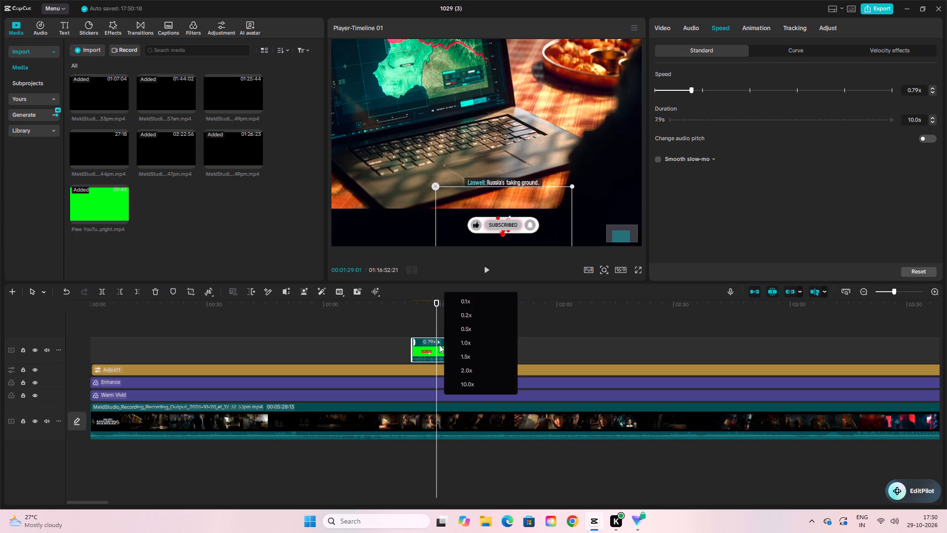
pyautogui.rightClick(424, 346)
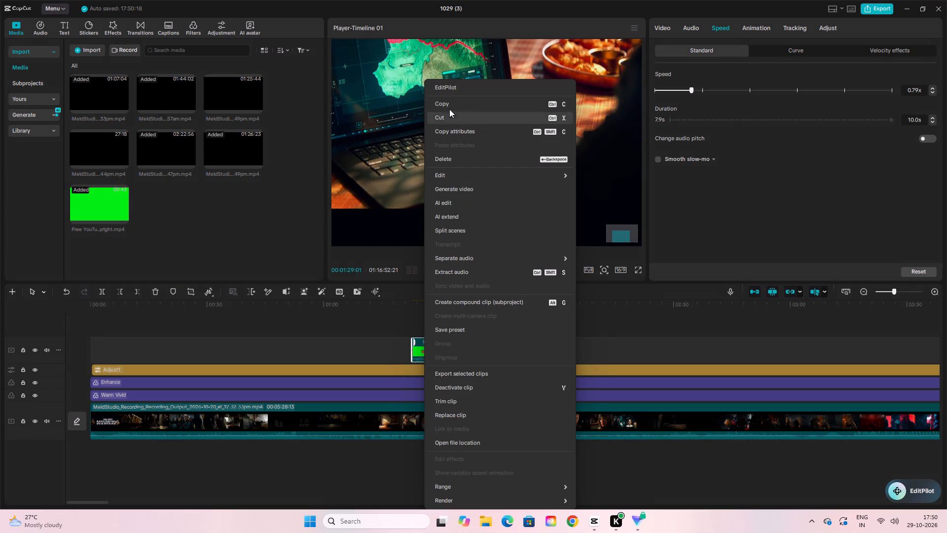
pyautogui.click(448, 107)
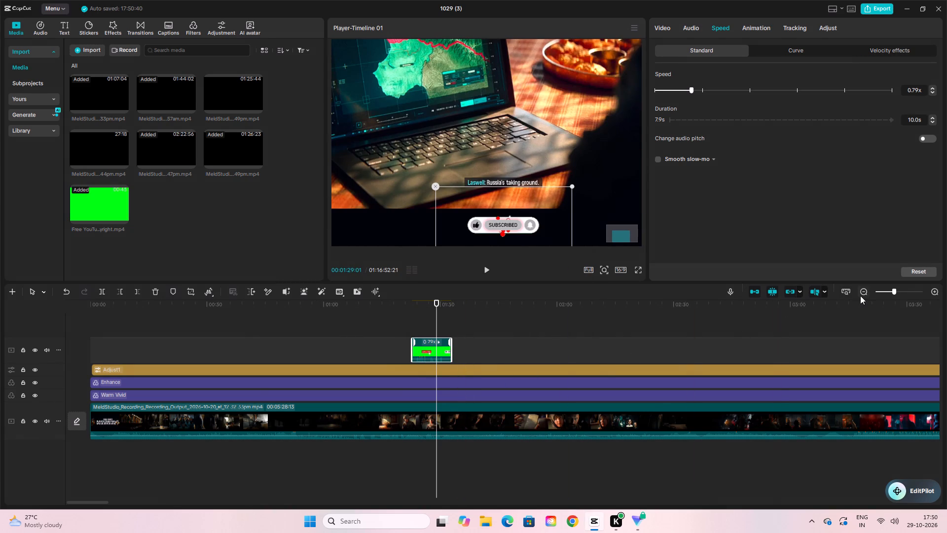
# Move the subscribe overlay clip earlier on its track so it starts at about 0:22.
pyautogui.click(860, 296)
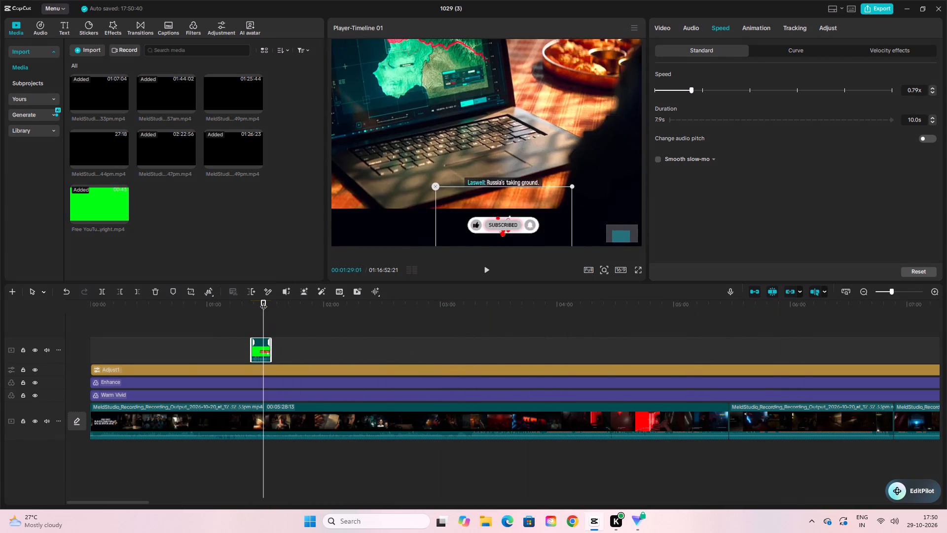
pyautogui.moveTo(263, 302); pyautogui.dragTo(135, 330)
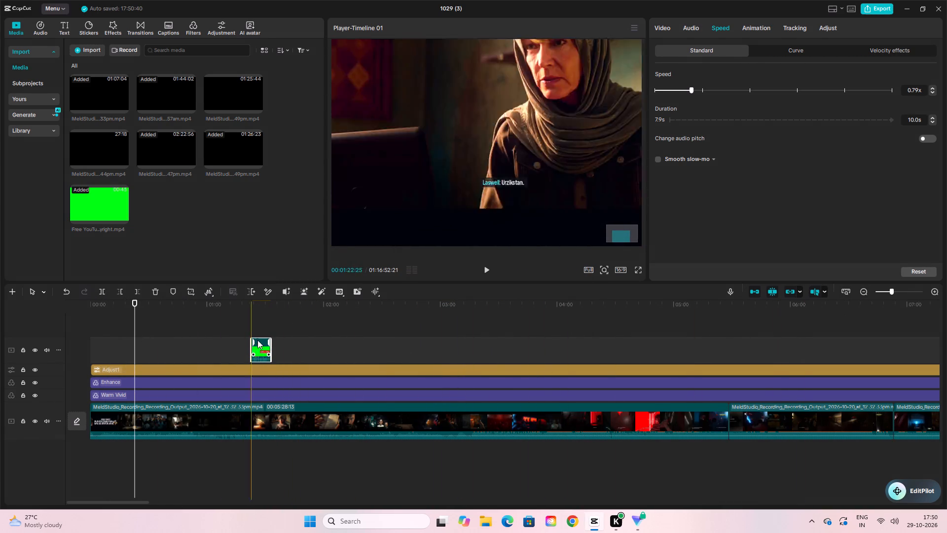
pyautogui.moveTo(255, 347); pyautogui.dragTo(142, 348)
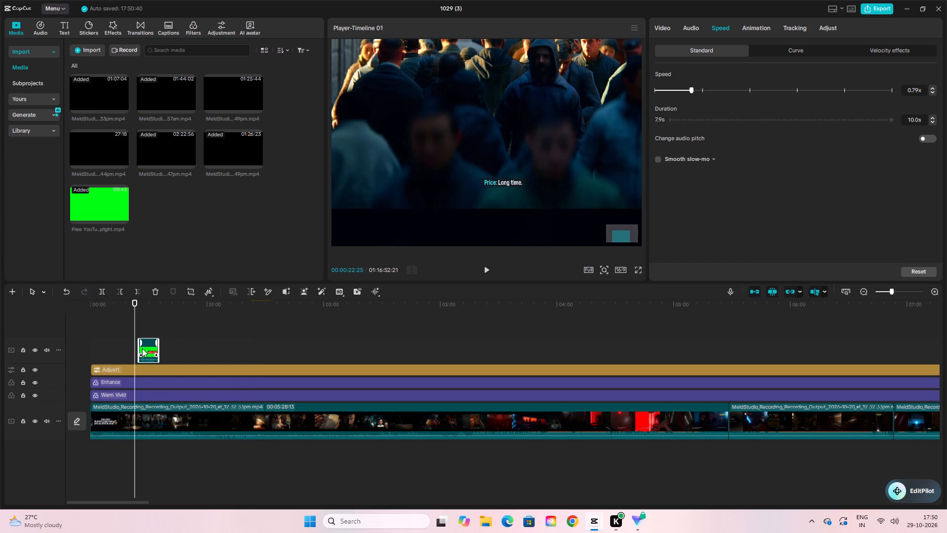
pyautogui.moveTo(142, 348); pyautogui.dragTo(137, 349)
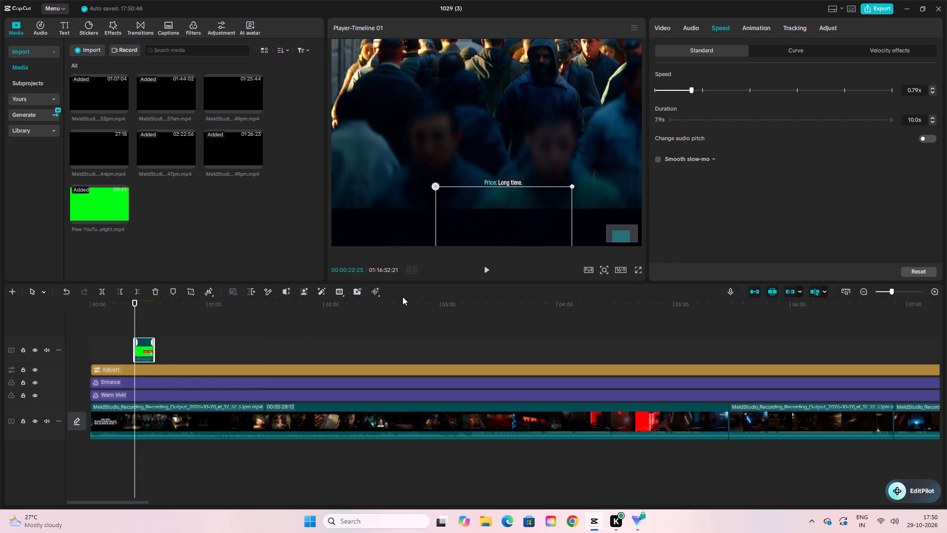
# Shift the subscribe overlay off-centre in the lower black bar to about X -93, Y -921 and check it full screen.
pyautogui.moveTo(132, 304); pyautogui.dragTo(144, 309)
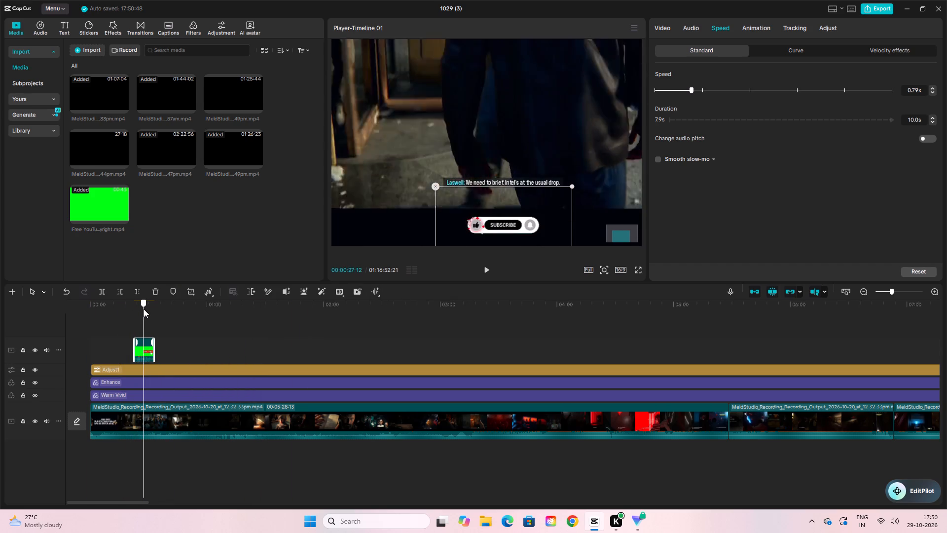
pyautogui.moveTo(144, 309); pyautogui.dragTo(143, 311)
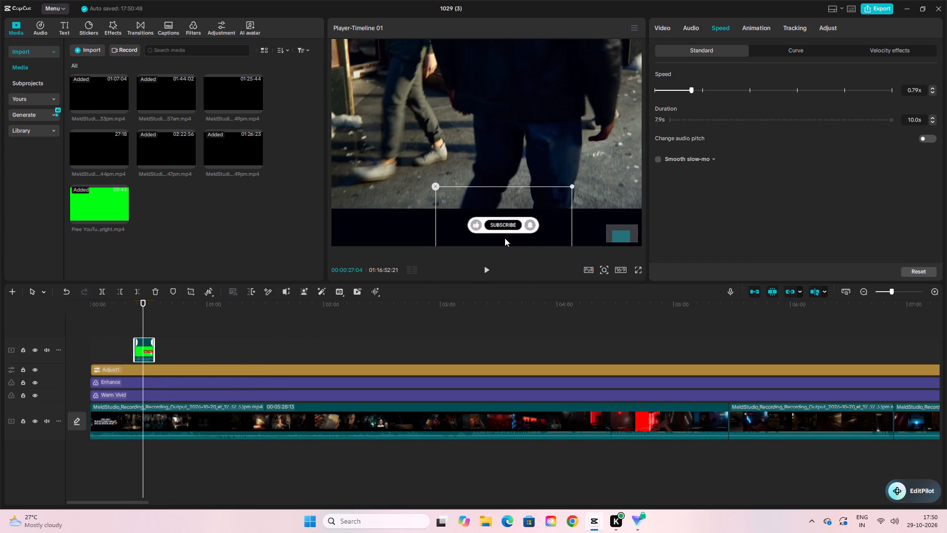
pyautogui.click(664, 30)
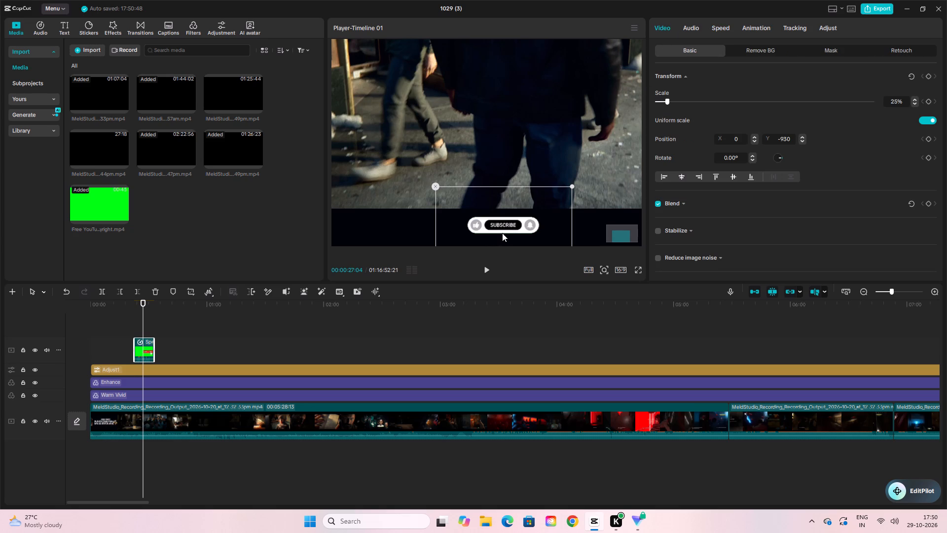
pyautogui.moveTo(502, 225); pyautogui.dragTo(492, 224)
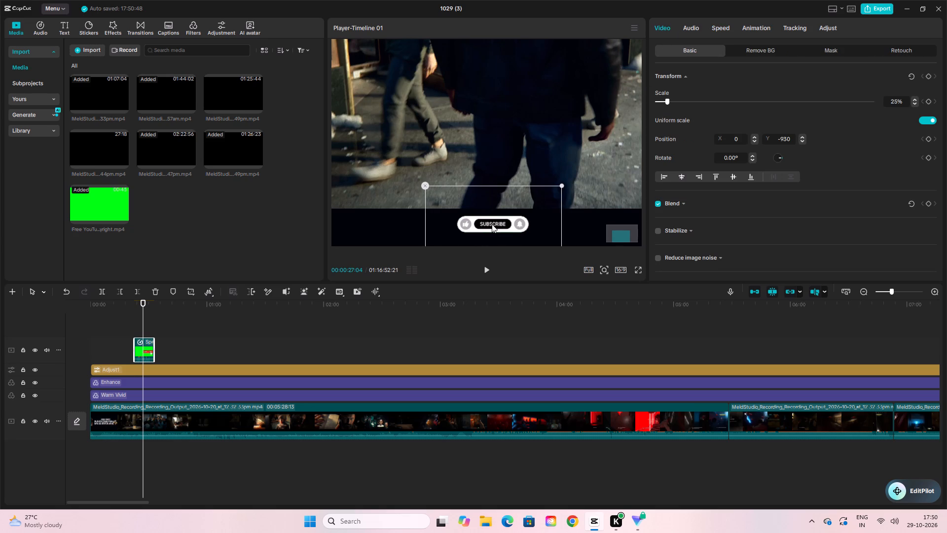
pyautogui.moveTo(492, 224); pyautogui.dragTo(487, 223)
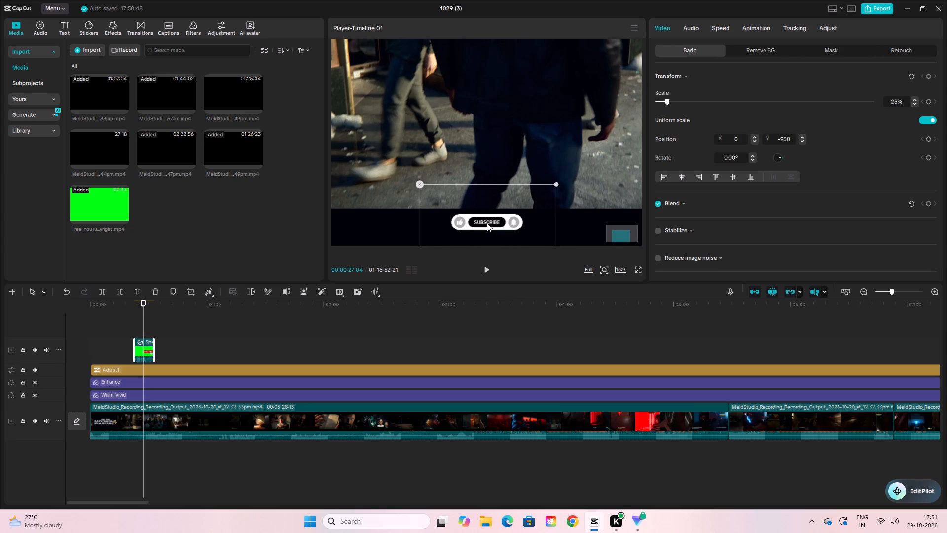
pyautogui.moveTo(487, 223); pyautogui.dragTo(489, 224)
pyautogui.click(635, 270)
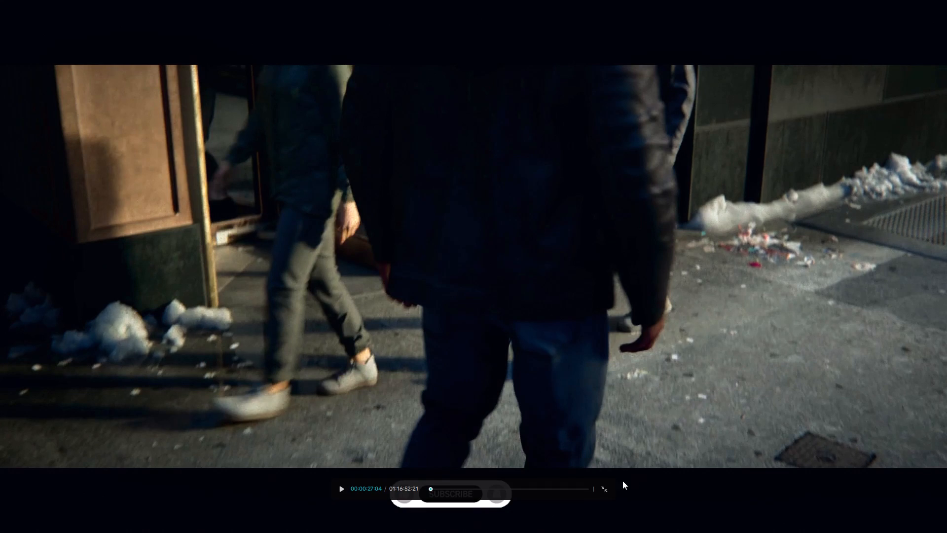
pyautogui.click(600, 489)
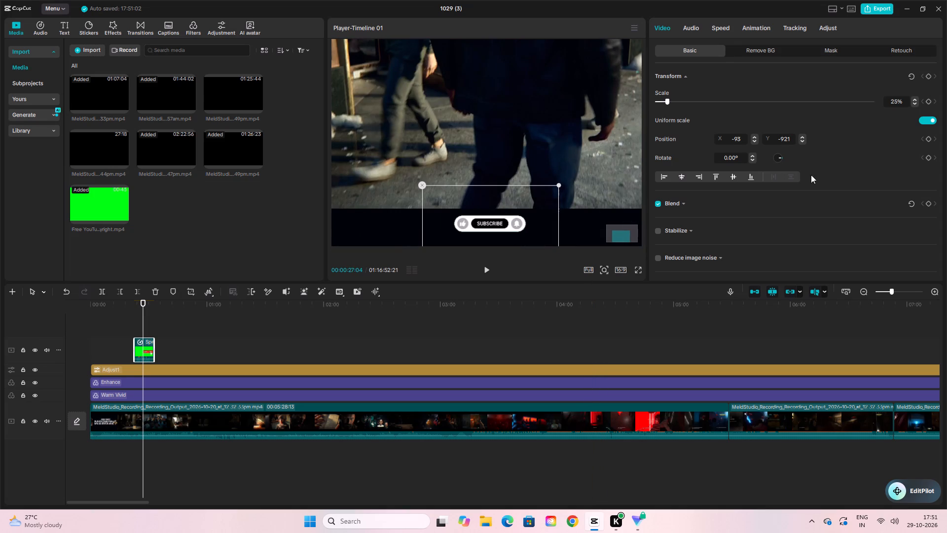
# Align the subscribe overlay to the horizontal and vertical centre of the frame, at X 0, Y 0.
pyautogui.click(734, 177)
pyautogui.click(683, 177)
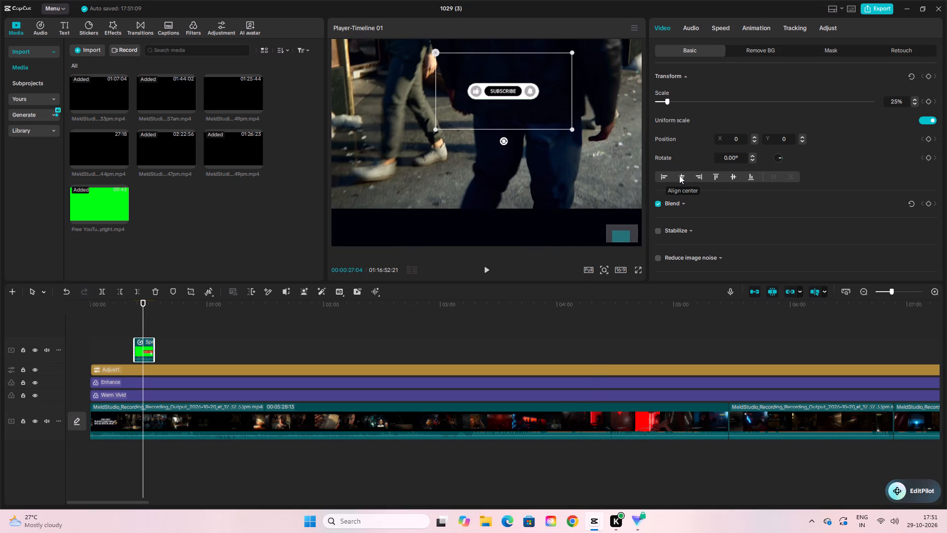
pyautogui.click(678, 175)
pyautogui.click(680, 176)
pyautogui.click(698, 174)
pyautogui.click(665, 177)
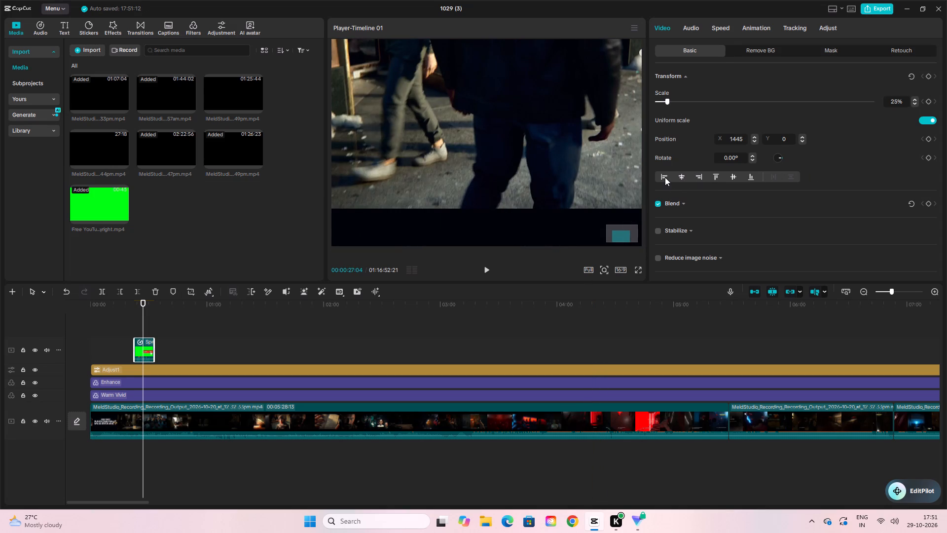
pyautogui.click(714, 174)
pyautogui.click(734, 175)
pyautogui.click(683, 177)
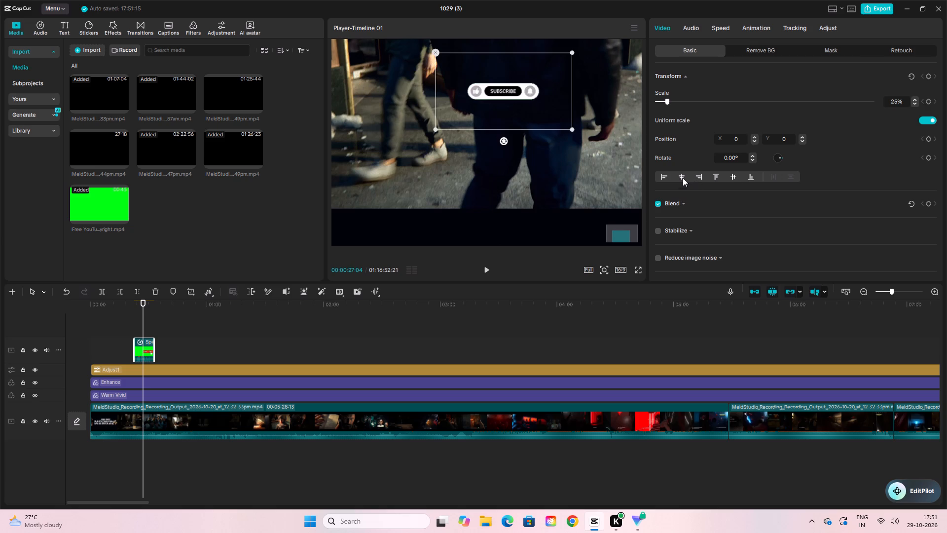
pyautogui.tripleClick(682, 177)
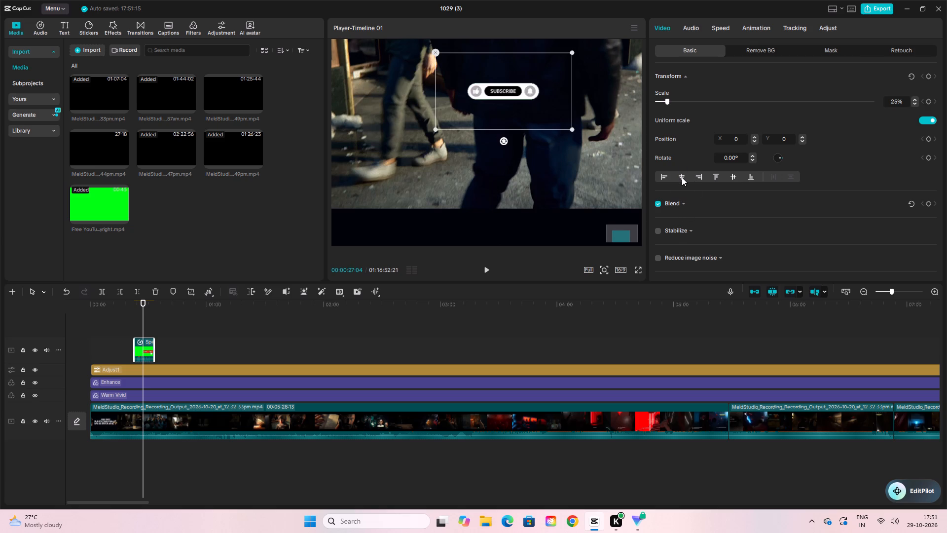
pyautogui.click(681, 177)
# Move the centred subscribe overlay straight down into the lower black bar, to about Y -935.
pyautogui.moveTo(503, 92); pyautogui.dragTo(502, 228)
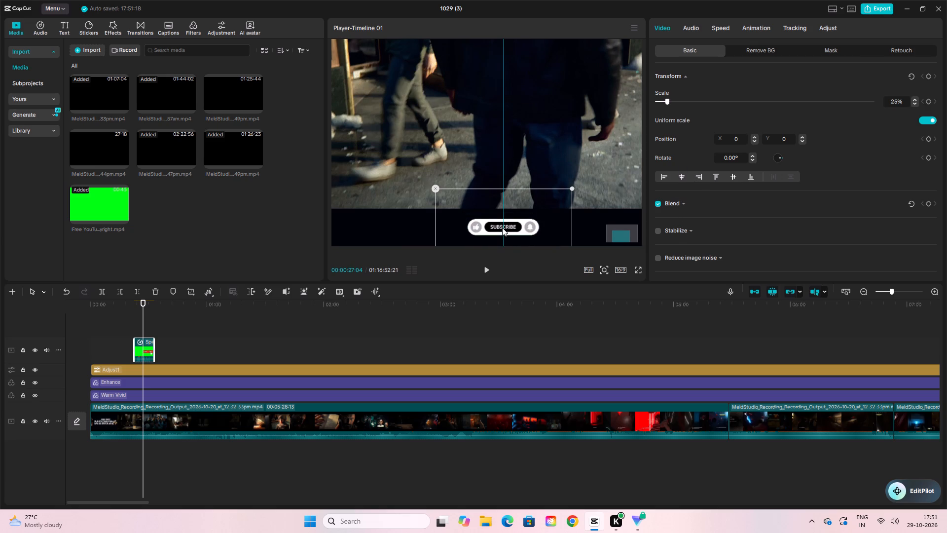
pyautogui.moveTo(502, 228); pyautogui.dragTo(502, 226)
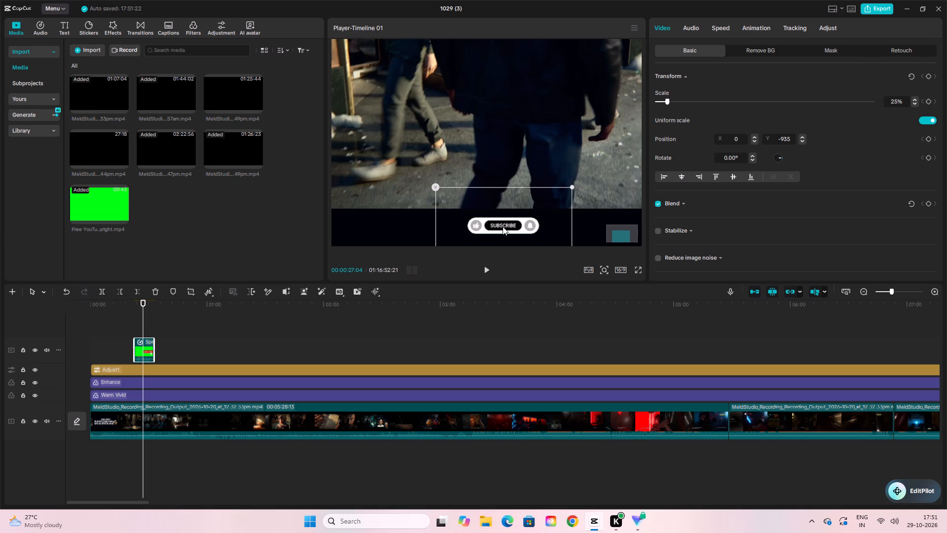
# Fine-tune the subscribe overlay's vertical position in the lower black bar to Y -937.
pyautogui.click(608, 270)
pyautogui.moveTo(598, 286); pyautogui.dragTo(585, 291)
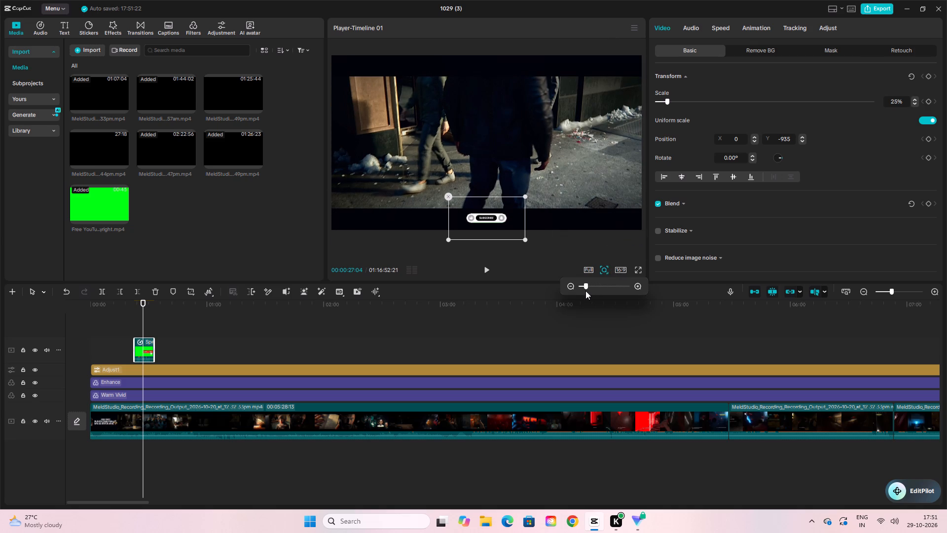
pyautogui.moveTo(584, 286); pyautogui.dragTo(590, 289)
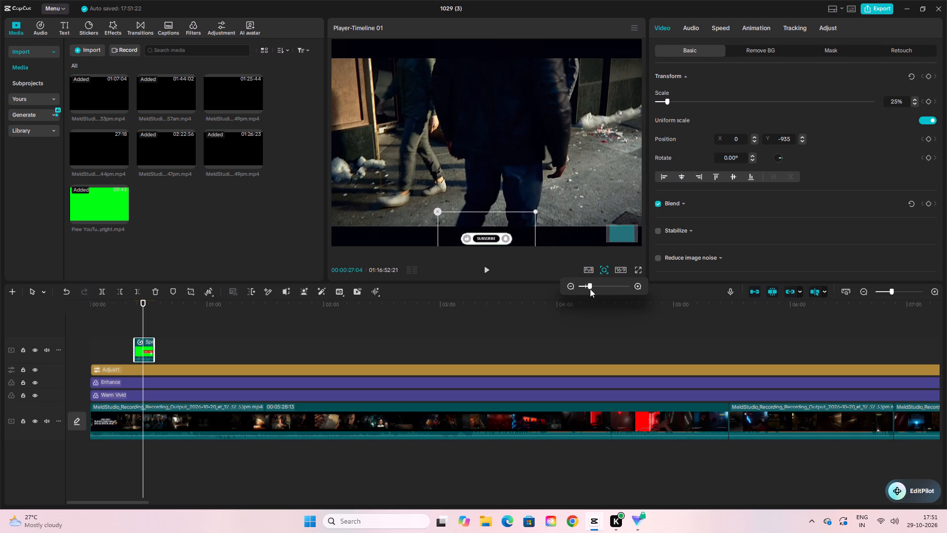
pyautogui.moveTo(590, 289); pyautogui.dragTo(592, 291)
pyautogui.moveTo(619, 237); pyautogui.dragTo(619, 247)
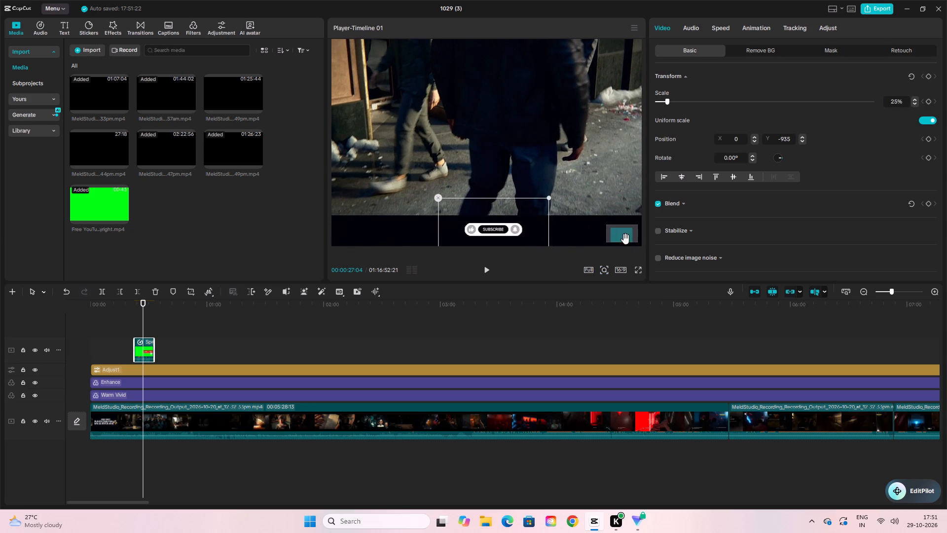
pyautogui.click(606, 271)
pyautogui.moveTo(593, 283); pyautogui.dragTo(597, 285)
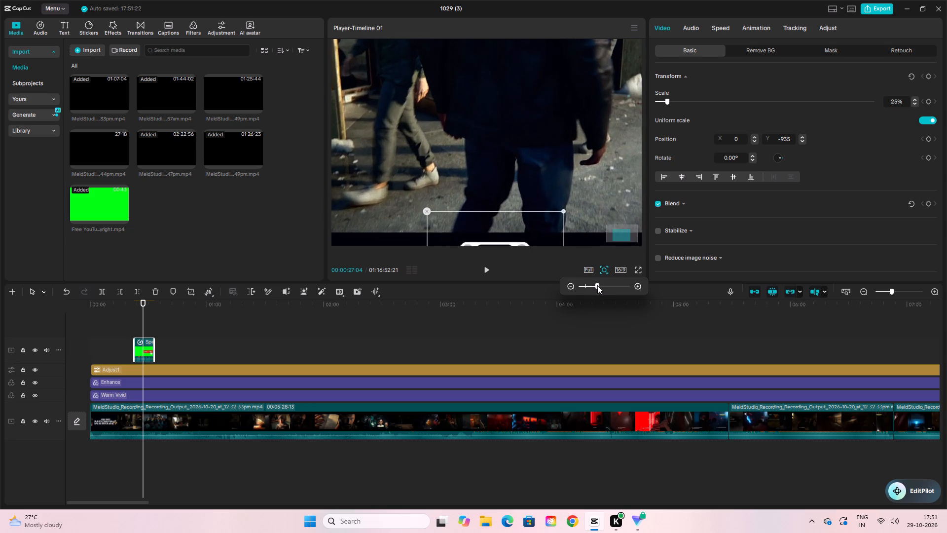
pyautogui.moveTo(597, 285); pyautogui.dragTo(598, 286)
pyautogui.moveTo(617, 238); pyautogui.dragTo(617, 246)
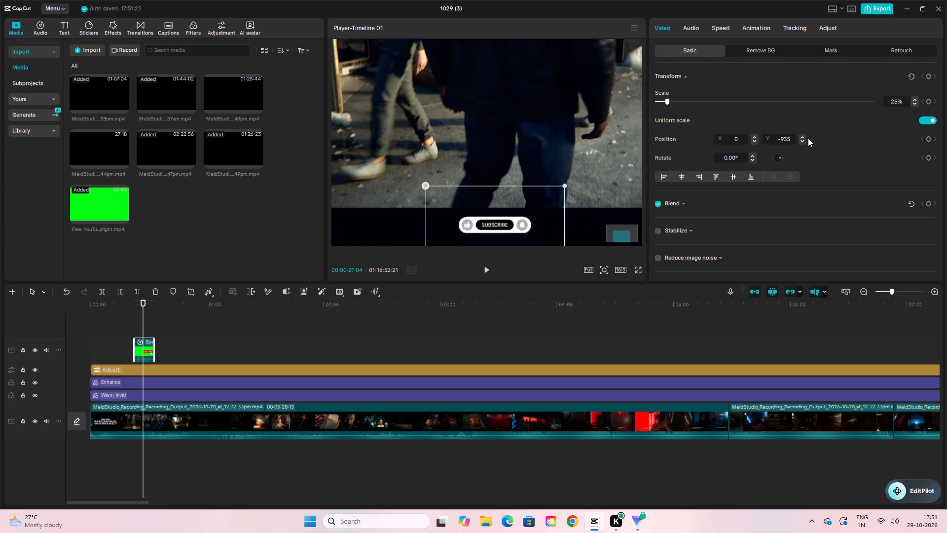
pyautogui.click(804, 136)
pyautogui.doubleClick(804, 136)
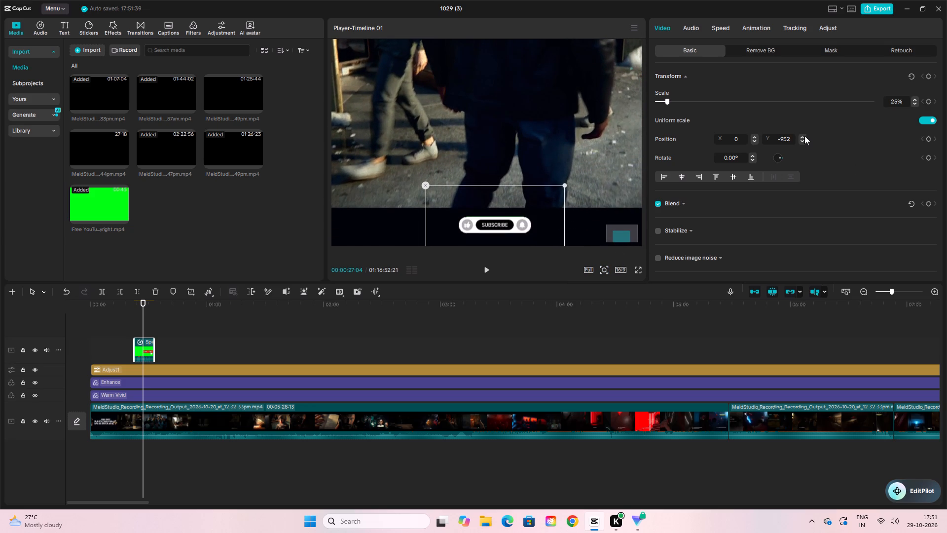
pyautogui.click(800, 142)
pyautogui.tripleClick(800, 141)
pyautogui.click(800, 141)
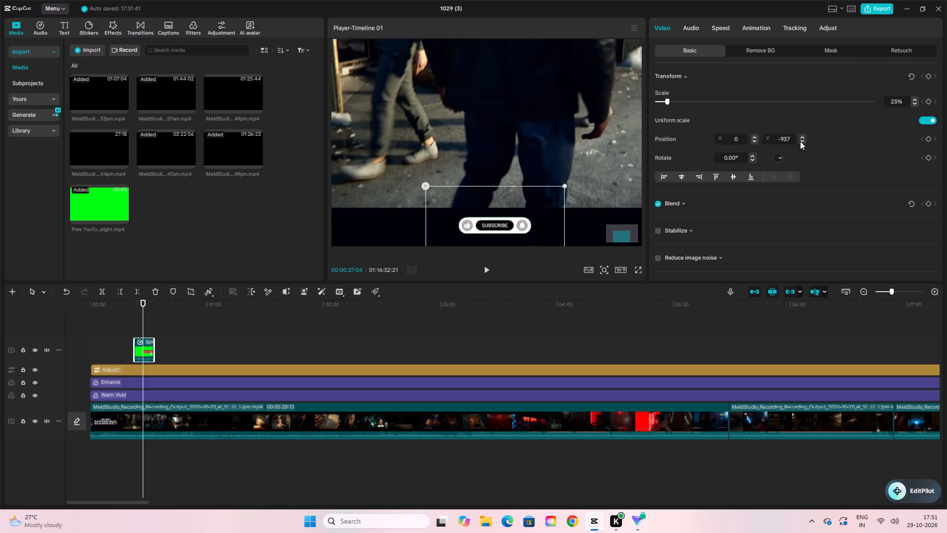
# Play the video full screen from about 0:22 to check the repositioned subscribe overlay.
pyautogui.click(624, 269)
pyautogui.click(611, 258)
pyautogui.click(605, 272)
pyautogui.moveTo(595, 285); pyautogui.dragTo(588, 290)
pyautogui.click(583, 190)
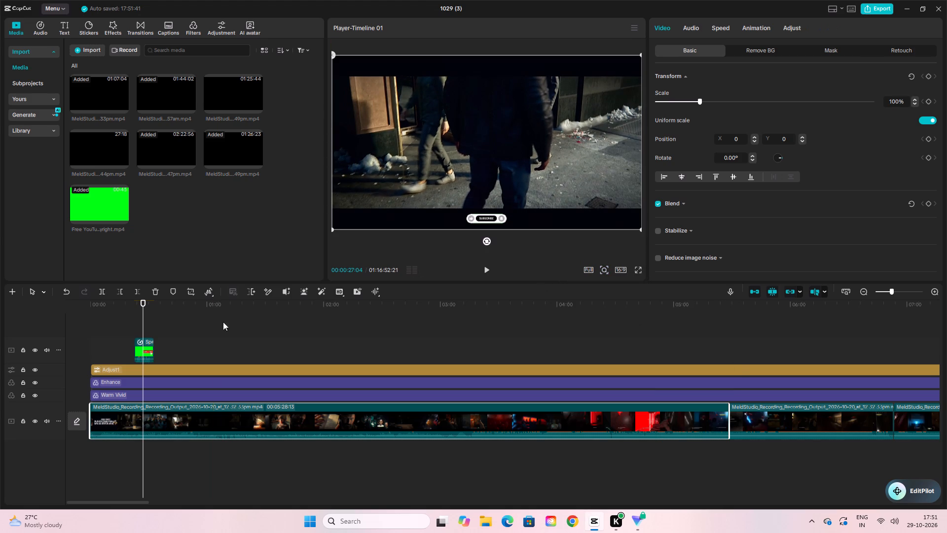
pyautogui.moveTo(144, 304); pyautogui.dragTo(134, 314)
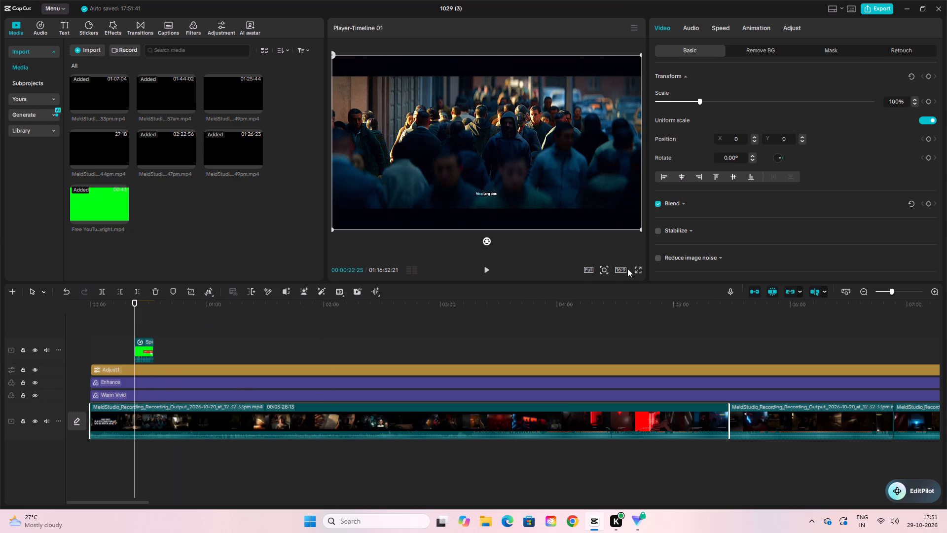
pyautogui.click(634, 271)
pyautogui.click(640, 269)
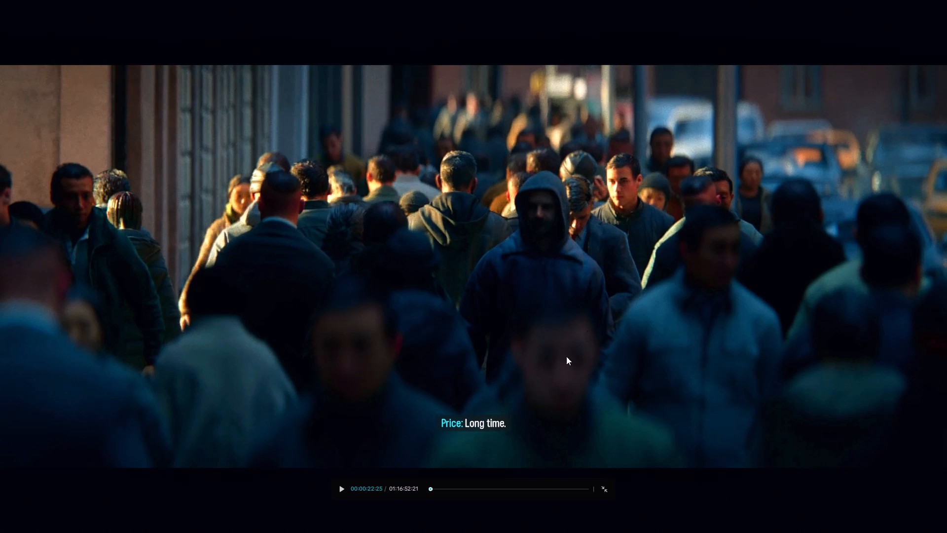
pyautogui.click(343, 489)
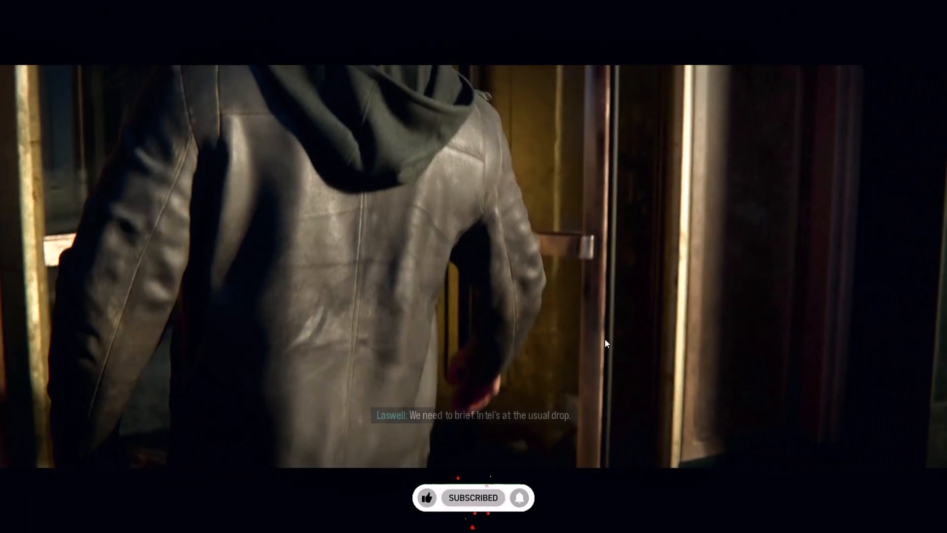
pyautogui.click(555, 367)
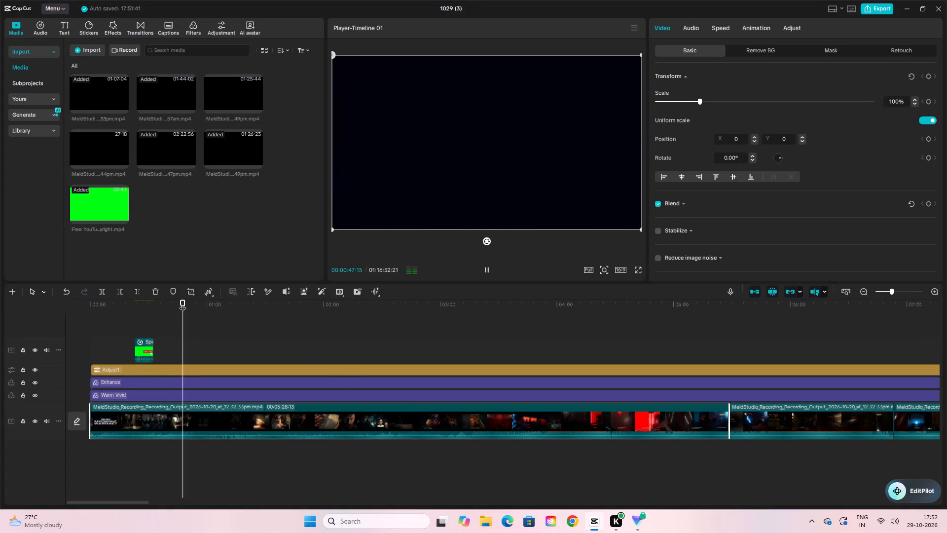
# Paste a copy of the subscribe overlay above the adjustment layer at about 22:13 on the timeline.
pyautogui.moveTo(182, 304); pyautogui.dragTo(455, 368)
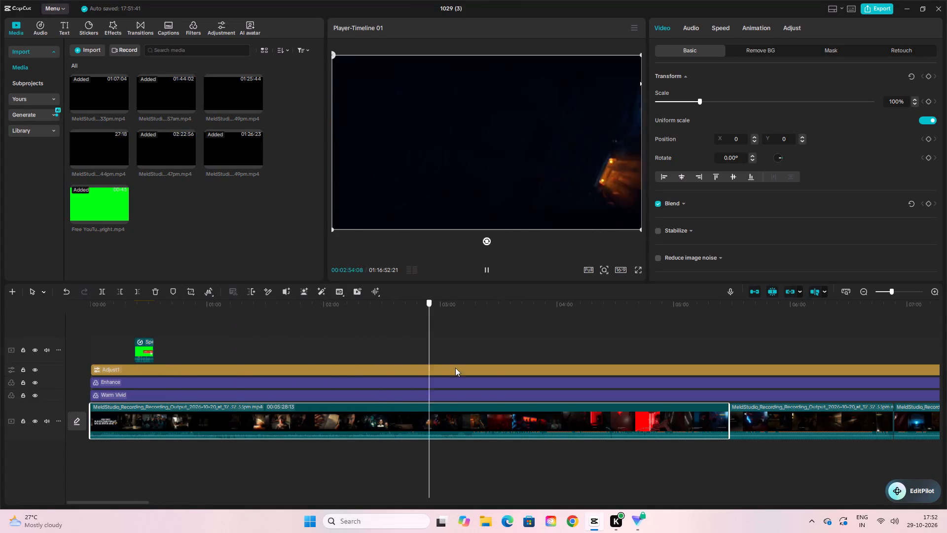
pyautogui.moveTo(455, 368); pyautogui.dragTo(603, 387)
pyautogui.click(479, 348)
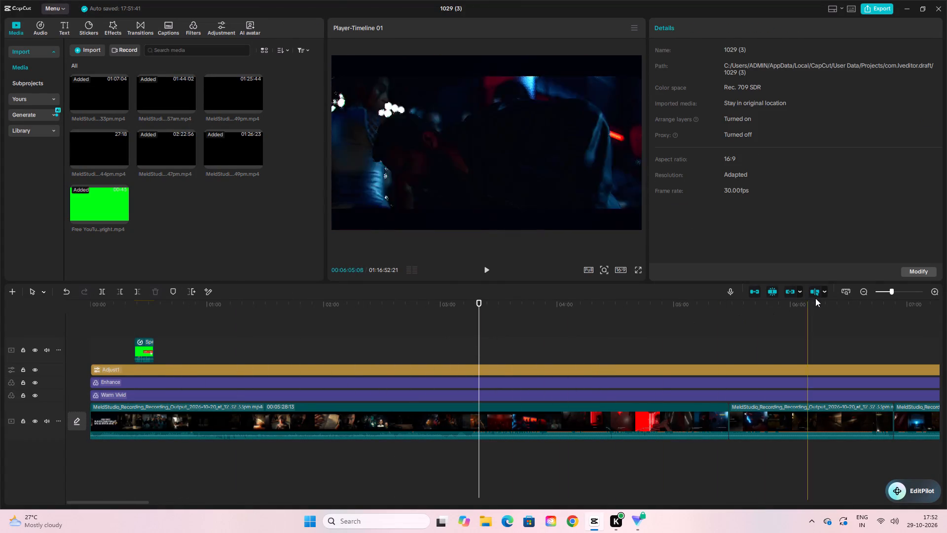
pyautogui.doubleClick(864, 294)
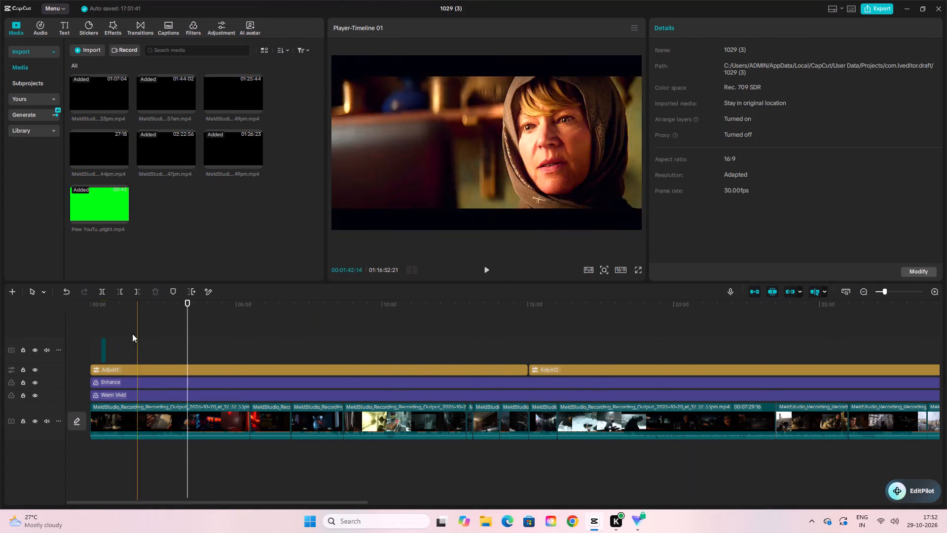
pyautogui.moveTo(188, 304); pyautogui.dragTo(477, 352)
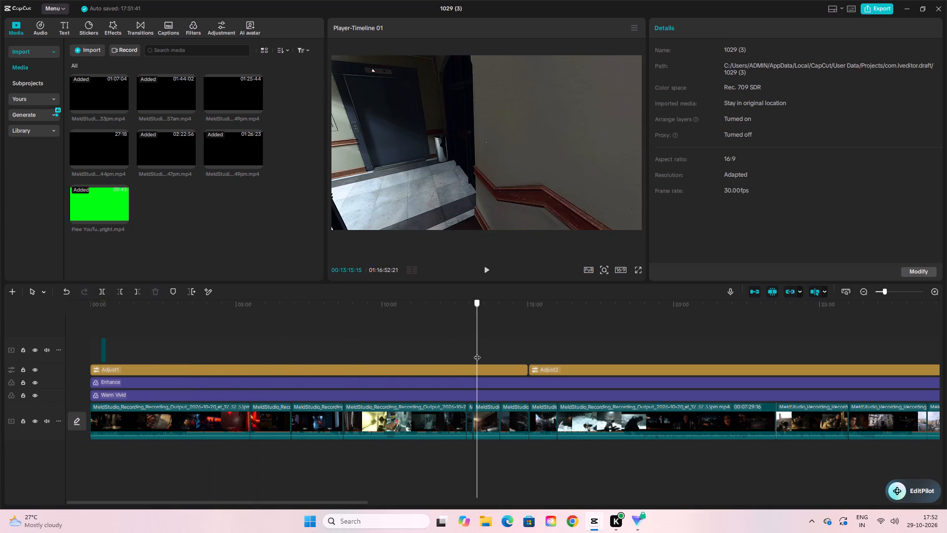
pyautogui.moveTo(477, 352); pyautogui.dragTo(596, 378)
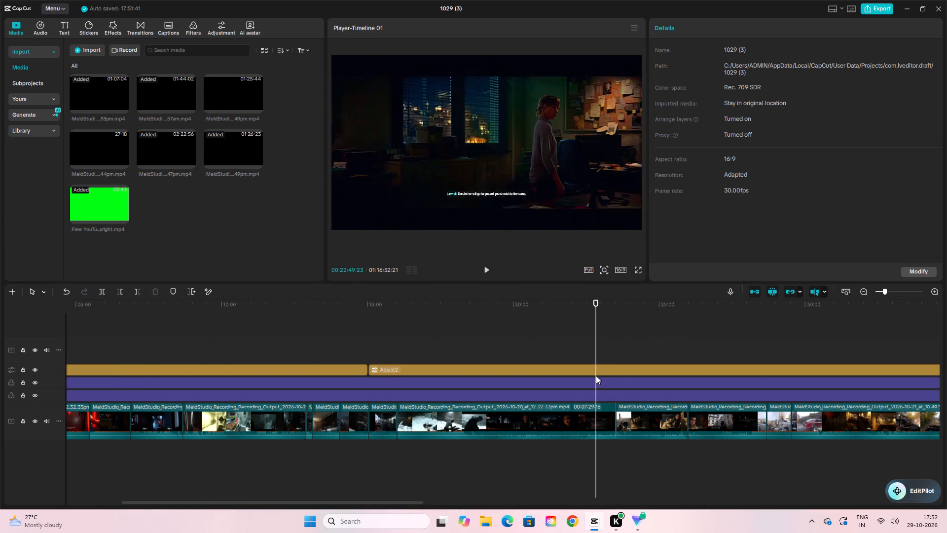
pyautogui.rightClick(598, 348)
pyautogui.click(585, 338)
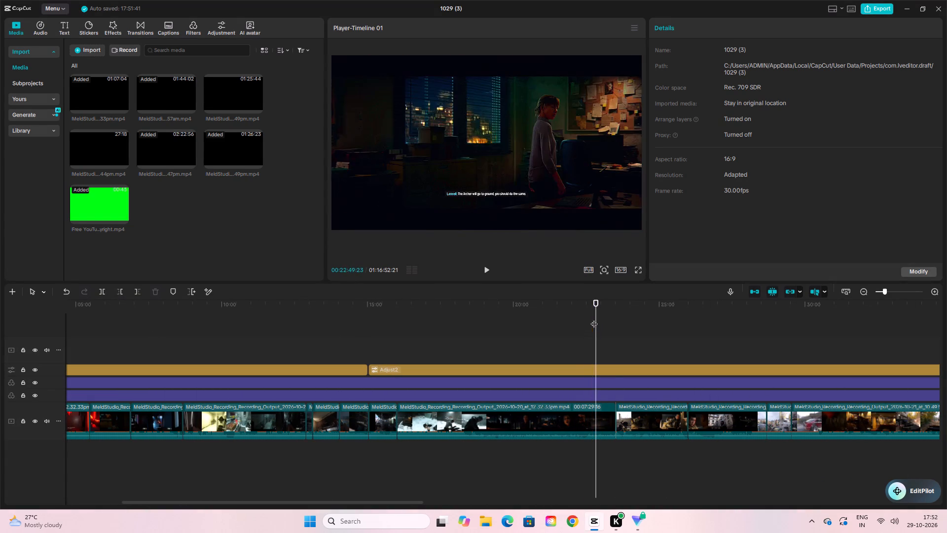
pyautogui.moveTo(596, 317); pyautogui.dragTo(561, 347)
pyautogui.click(578, 352)
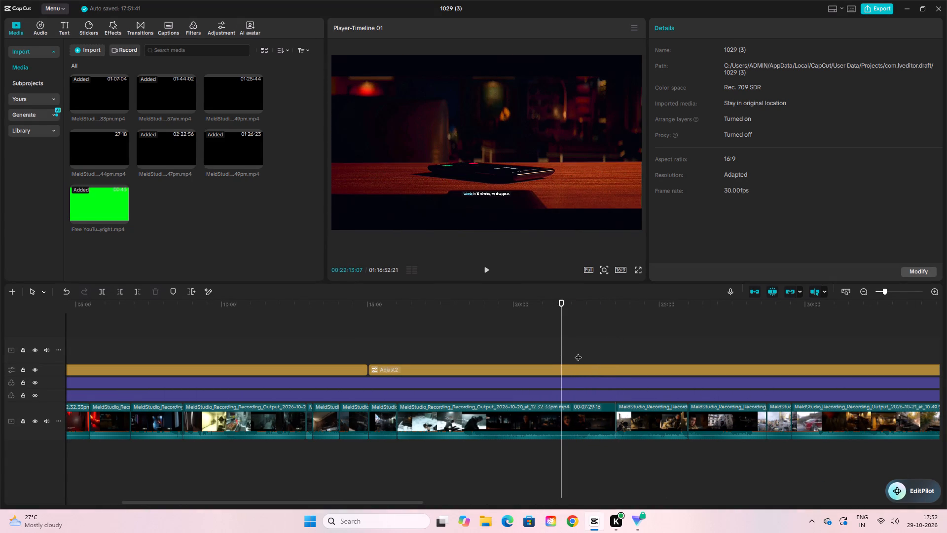
pyautogui.rightClick(578, 352)
pyautogui.click(601, 402)
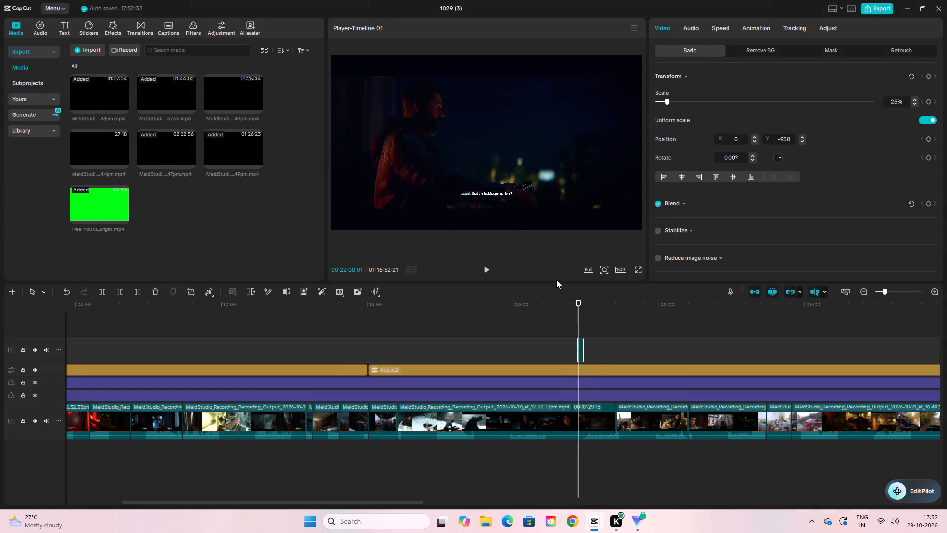
# Play the video full screen from about 22:13 to check the pasted subscribe overlay.
pyautogui.click(485, 270)
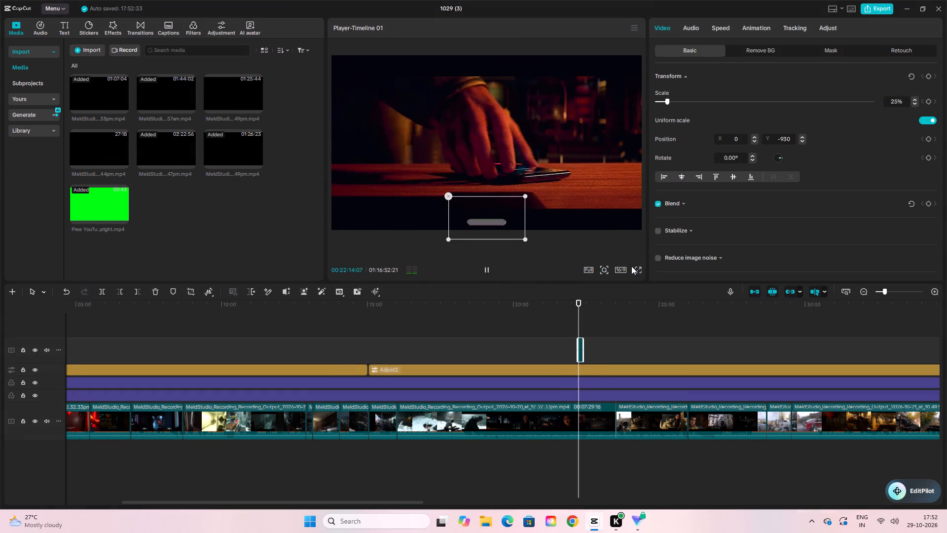
pyautogui.click(638, 269)
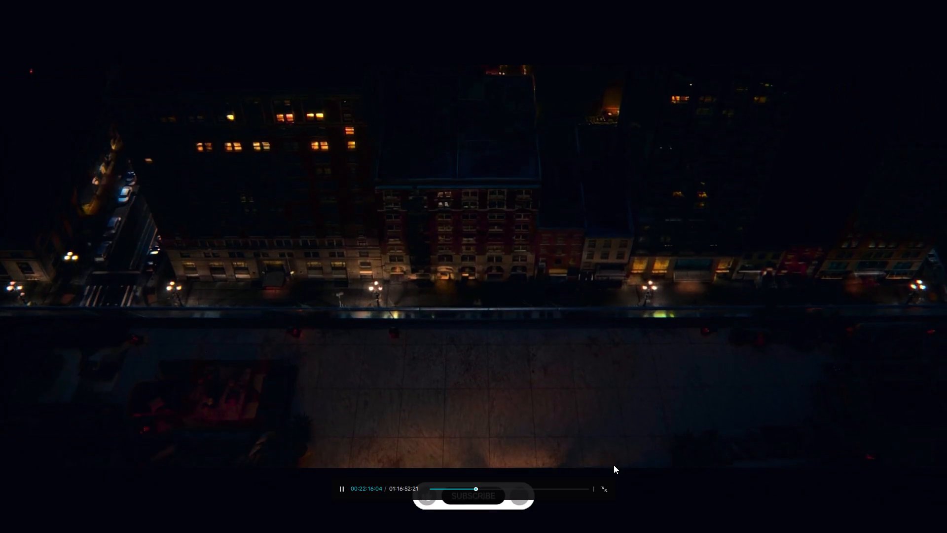
pyautogui.click(601, 487)
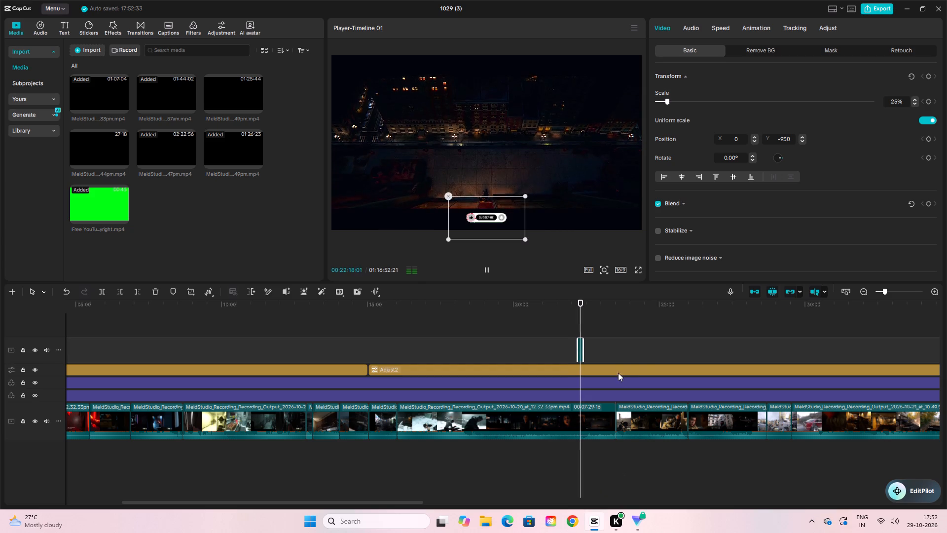
pyautogui.click(635, 271)
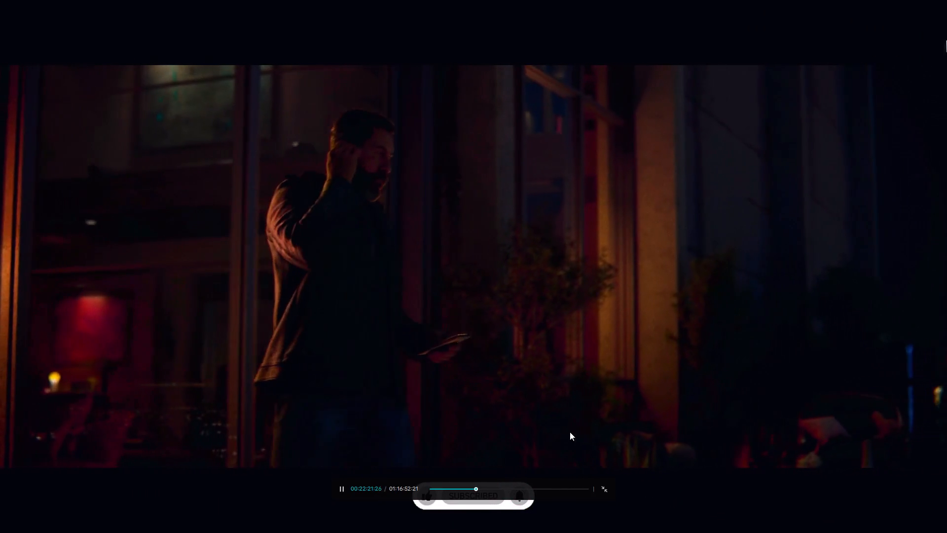
pyautogui.click(605, 490)
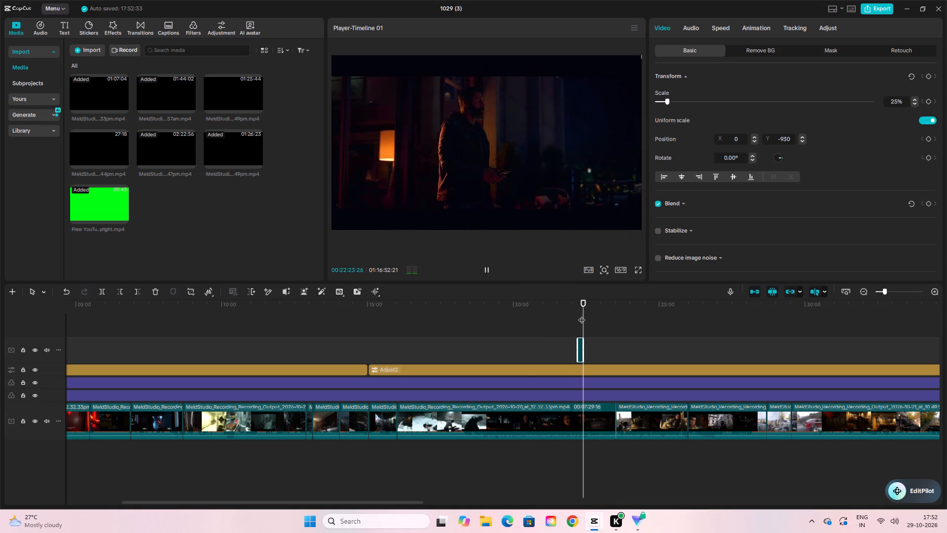
# Paste another copy of the subscribe overlay on the same overlay track at about 56:24.
pyautogui.moveTo(580, 303); pyautogui.dragTo(946, 326)
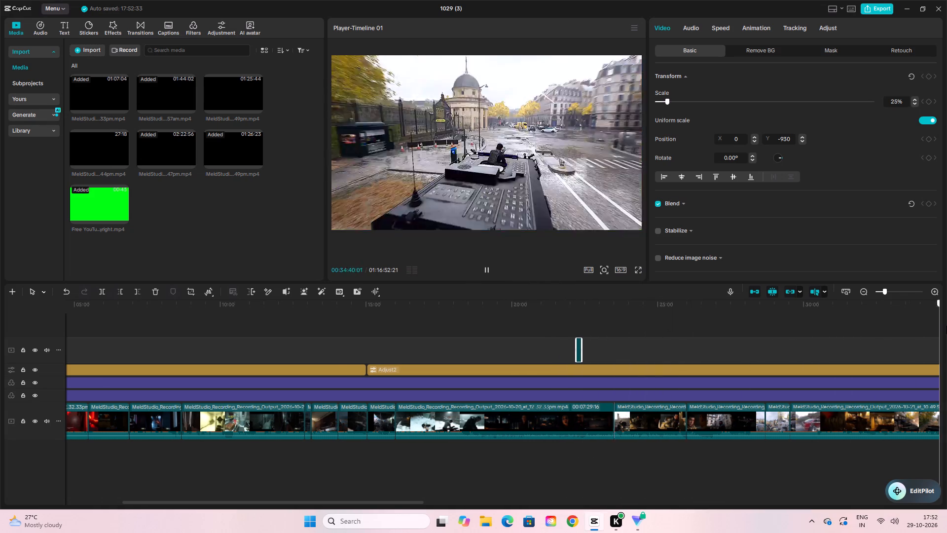
pyautogui.moveTo(946, 326); pyautogui.dragTo(946, 328)
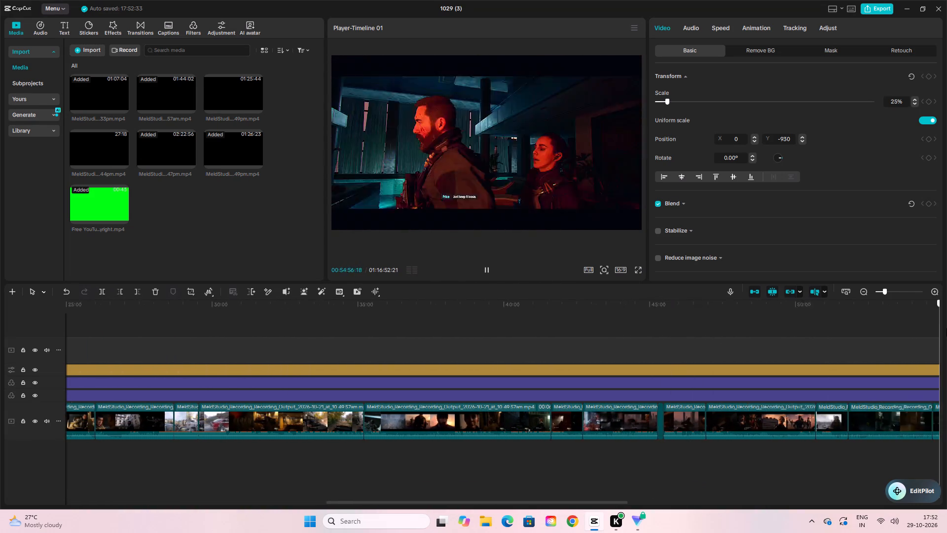
pyautogui.moveTo(946, 328); pyautogui.dragTo(488, 342)
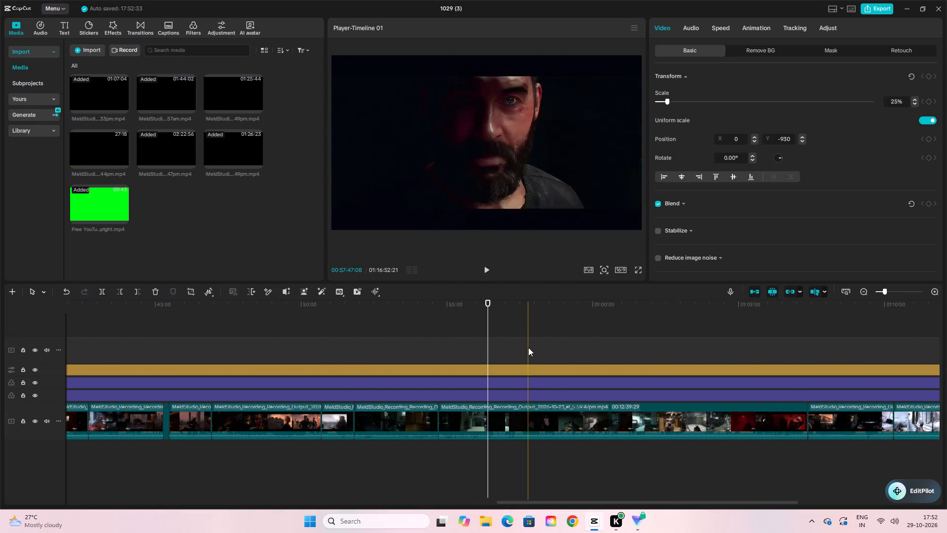
pyautogui.rightClick(528, 347)
pyautogui.click(549, 399)
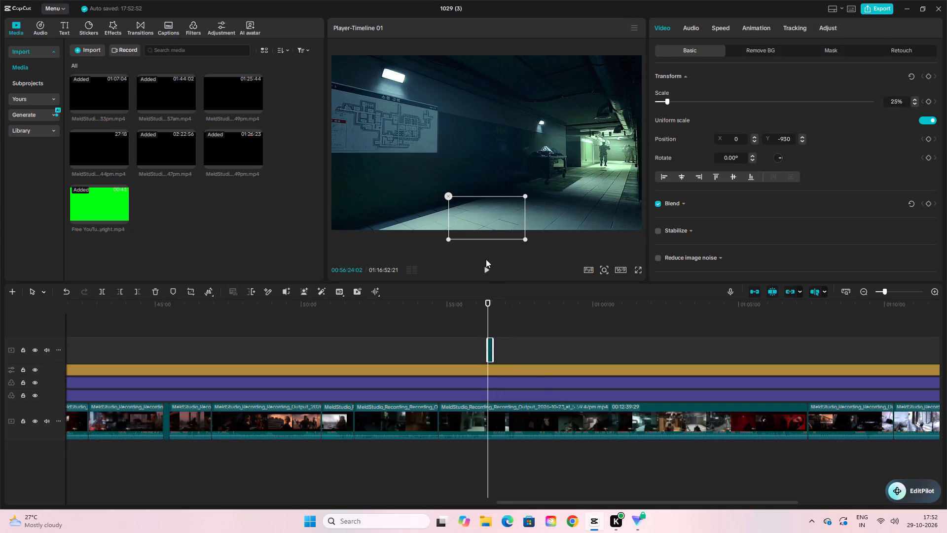
# Play the video full screen from about 56:24 to check the second pasted subscribe overlay.
pyautogui.click(486, 259)
pyautogui.click(486, 265)
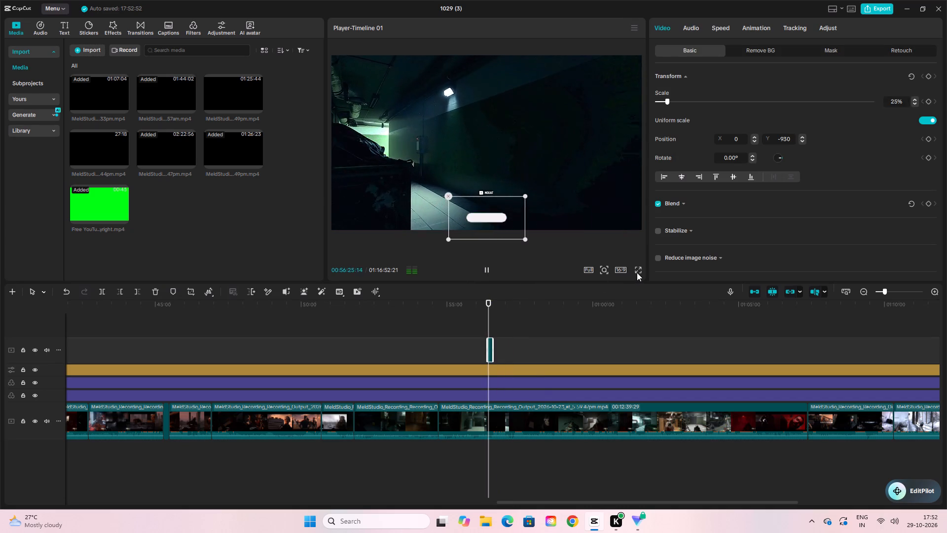
pyautogui.click(637, 272)
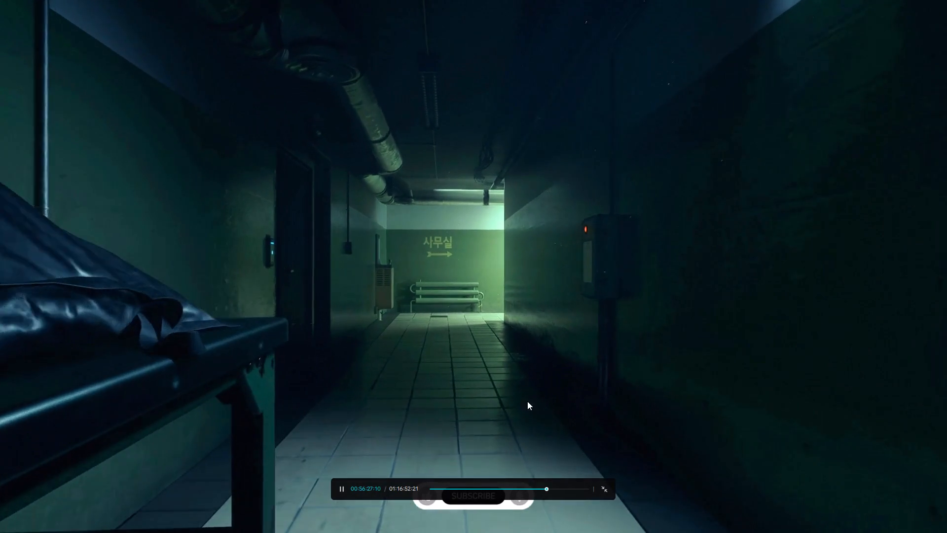
pyautogui.click(600, 486)
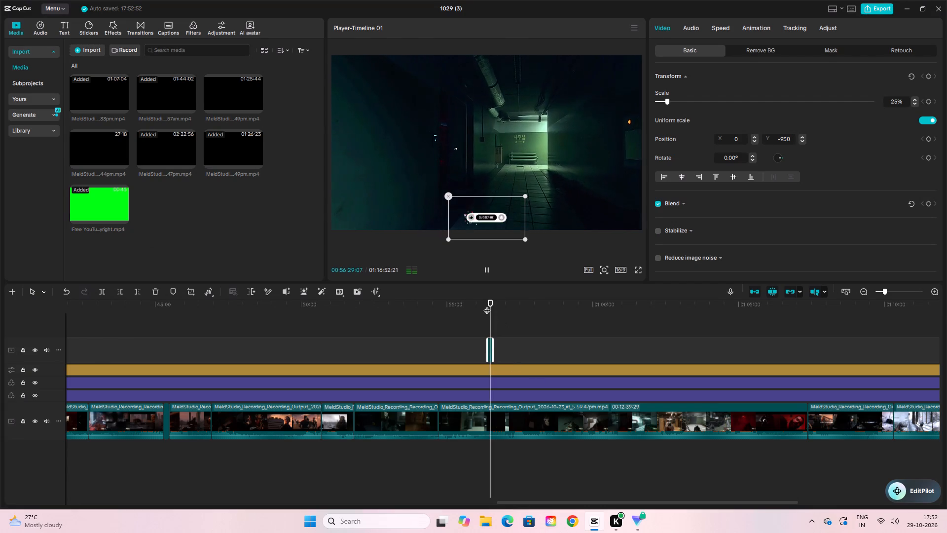
# Hide the Enhance effect track and toggle its visibility at about 20:01 to compare the picture with and without it.
pyautogui.moveTo(487, 305); pyautogui.dragTo(8, 423)
pyautogui.doubleClick(865, 289)
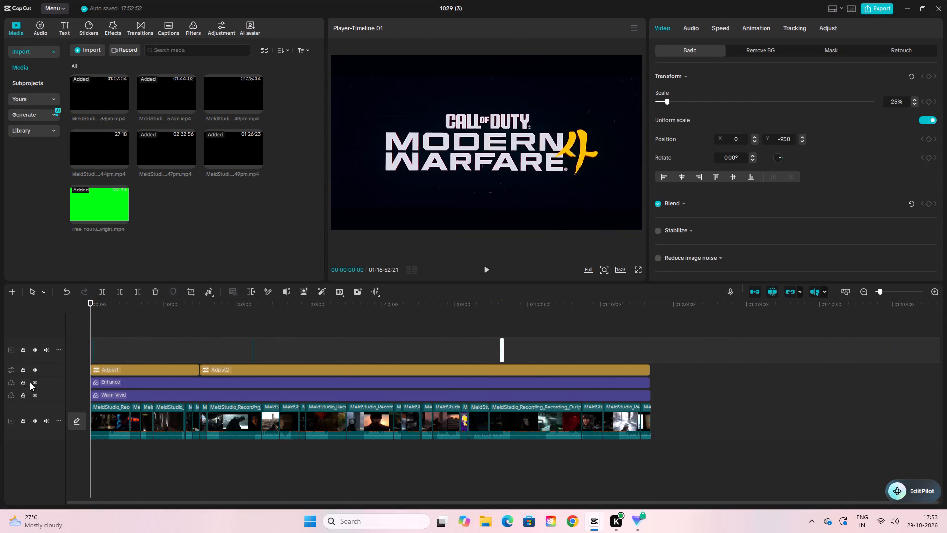
pyautogui.click(33, 379)
pyautogui.click(36, 382)
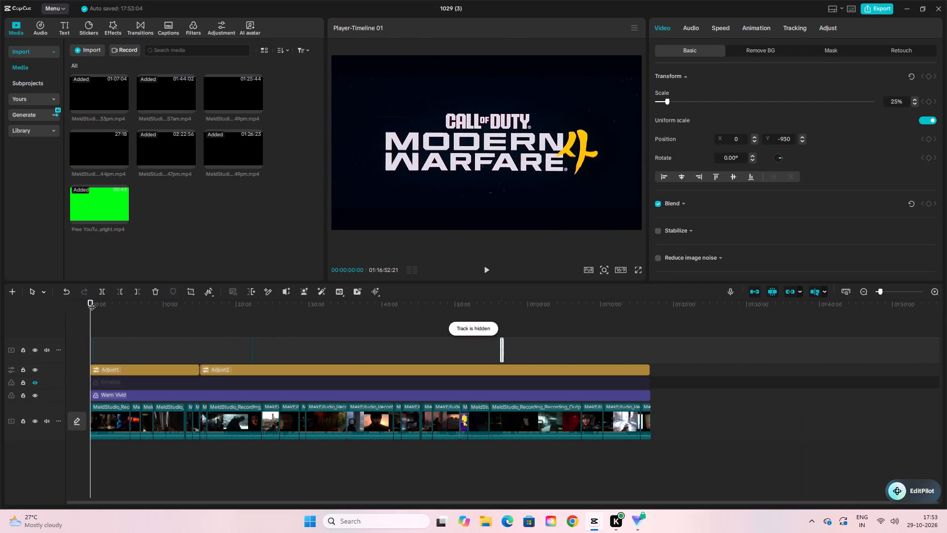
pyautogui.moveTo(93, 302); pyautogui.dragTo(236, 342)
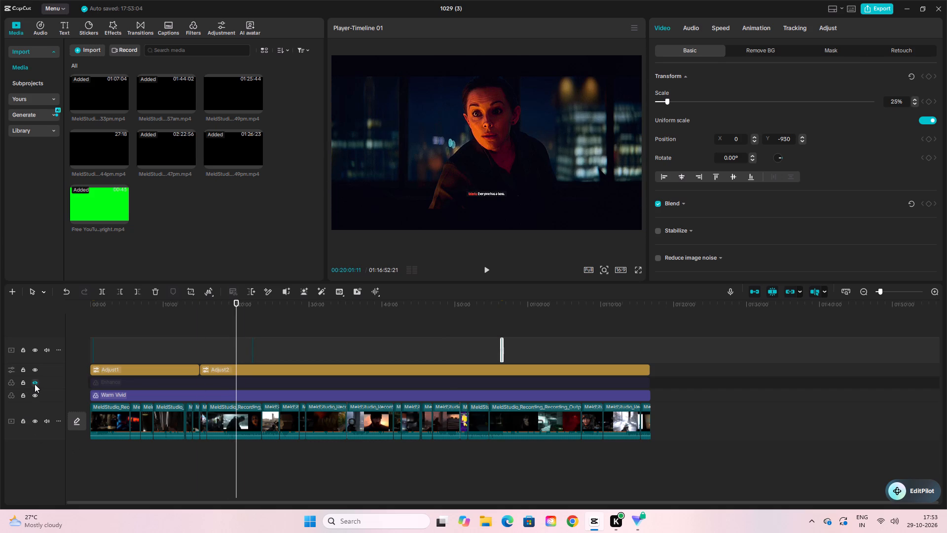
pyautogui.click(35, 384)
pyautogui.click(35, 384)
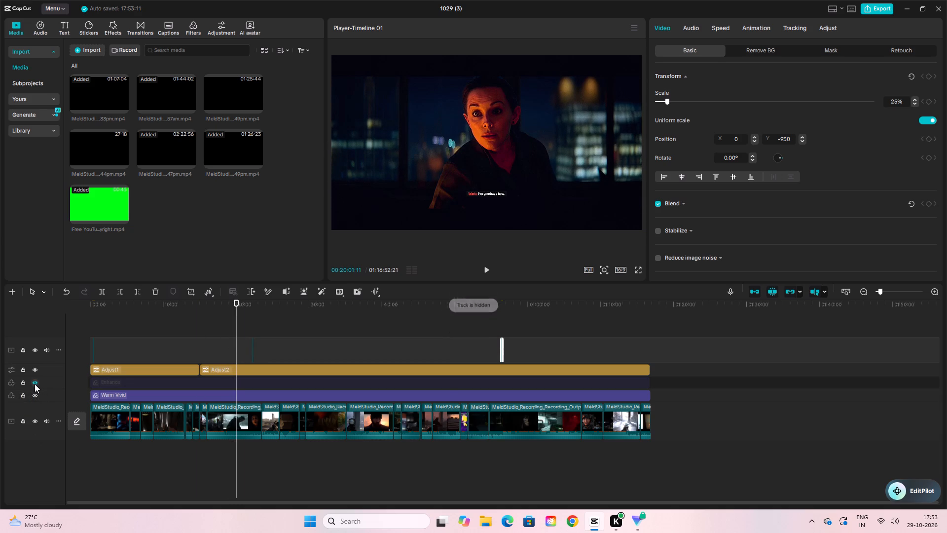
pyautogui.click(35, 384)
pyautogui.click(35, 384)
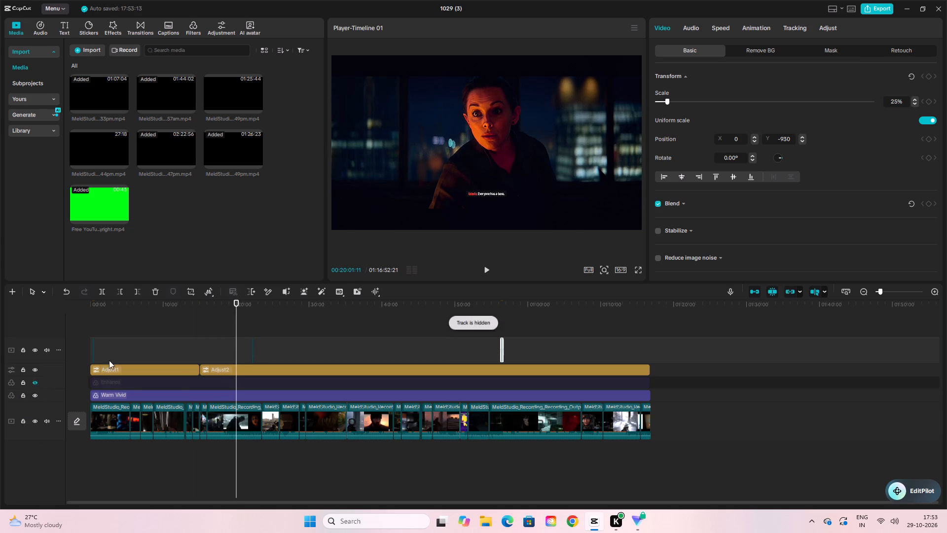
# Play the footage full screen from about 31:31 to check the look with the Enhance track hidden.
pyautogui.moveTo(237, 306); pyautogui.dragTo(320, 327)
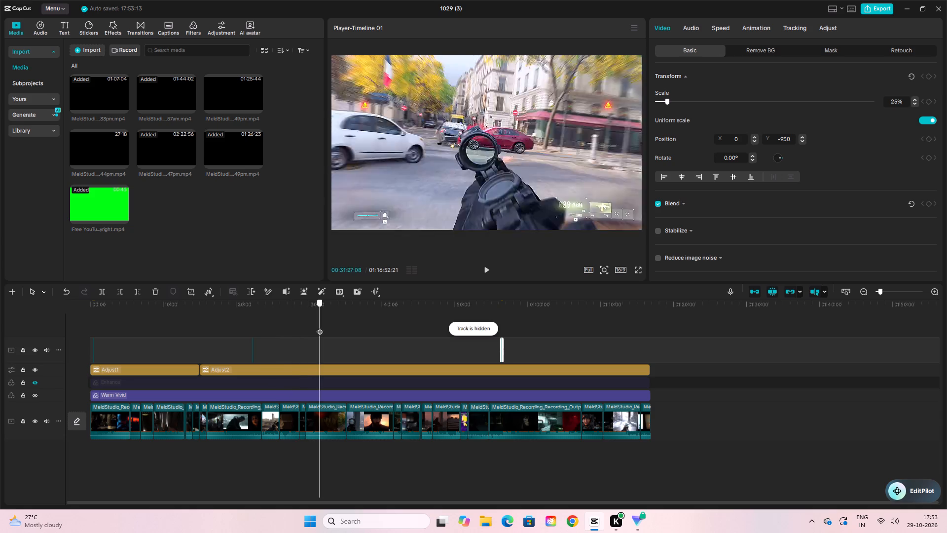
pyautogui.moveTo(320, 327); pyautogui.dragTo(320, 327)
pyautogui.click(639, 270)
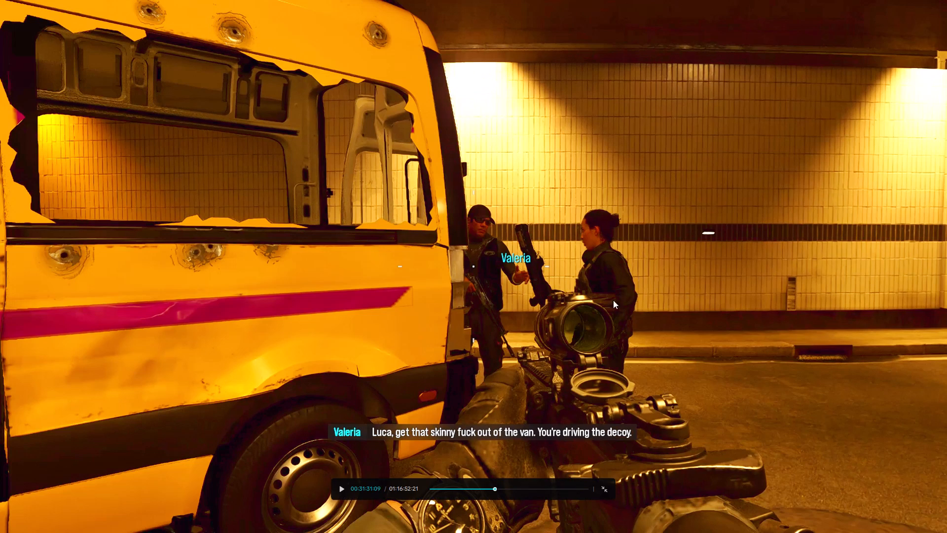
pyautogui.click(339, 487)
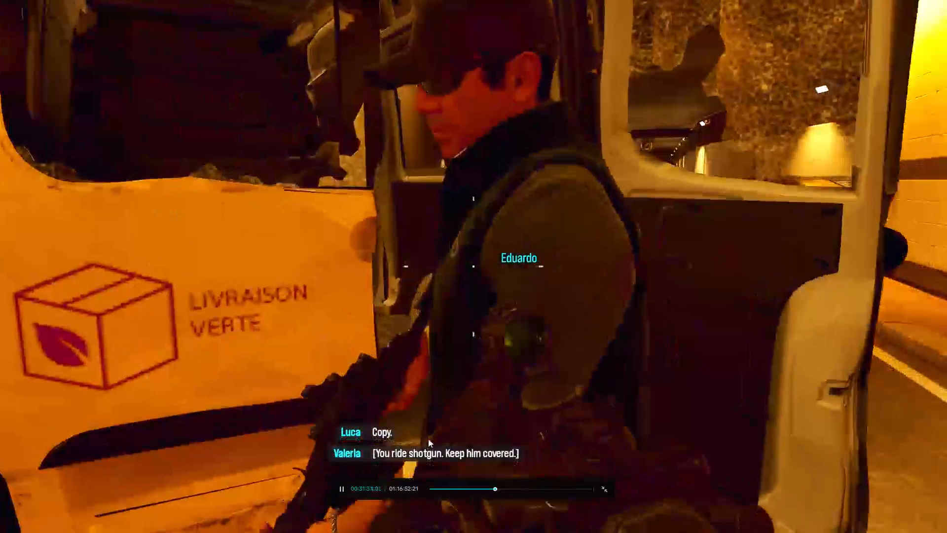
pyautogui.click(607, 488)
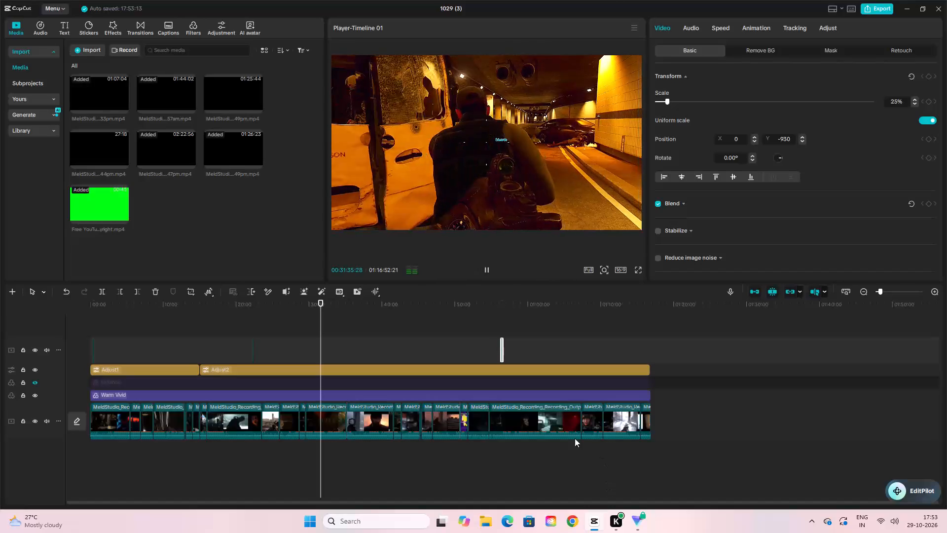
# Toggle the Enhance track during playback to compare the look, leave it shown, and return the playhead to the start.
pyautogui.click(36, 385)
pyautogui.click(36, 385)
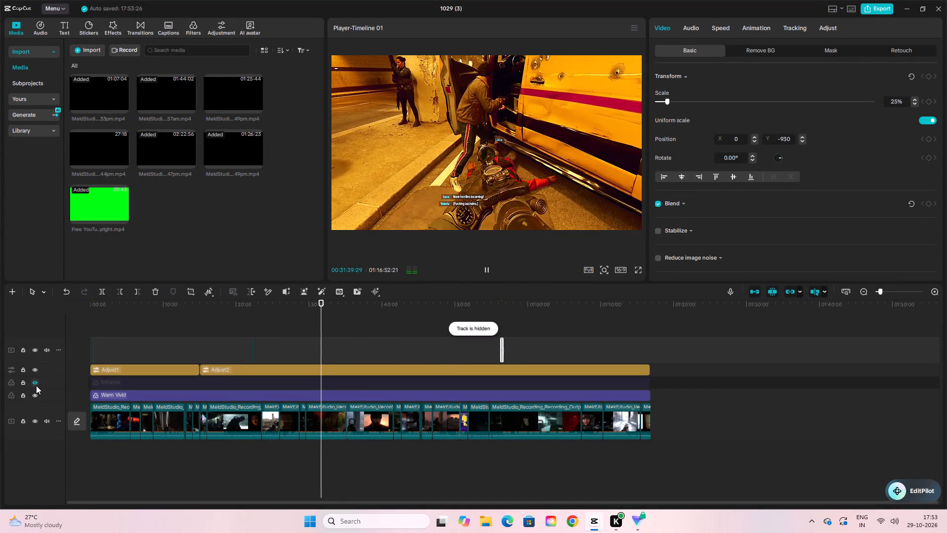
pyautogui.click(36, 385)
pyautogui.click(36, 385)
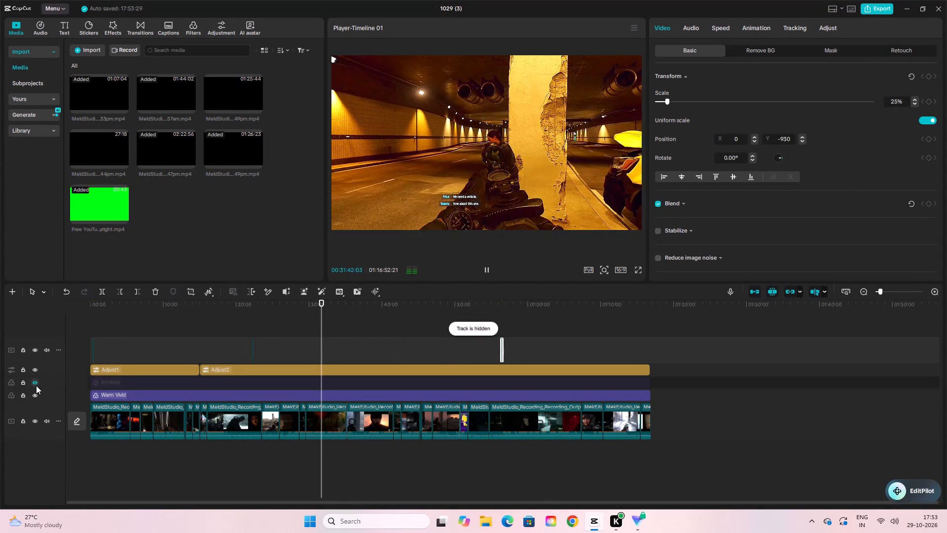
pyautogui.click(36, 385)
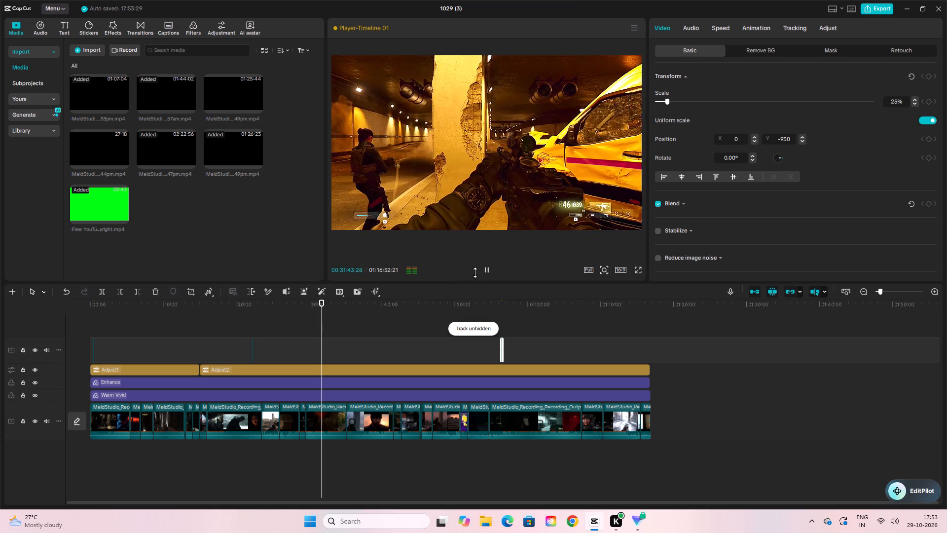
pyautogui.click(491, 271)
pyautogui.moveTo(321, 305); pyautogui.dragTo(61, 358)
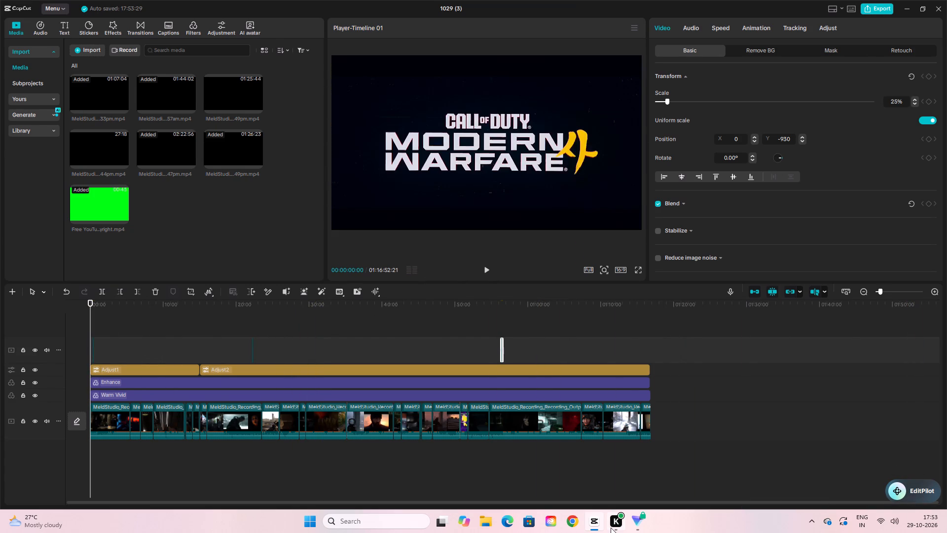
# Switch to Proton VPN, disconnect from the VPN server and close its window.
pyautogui.click(639, 522)
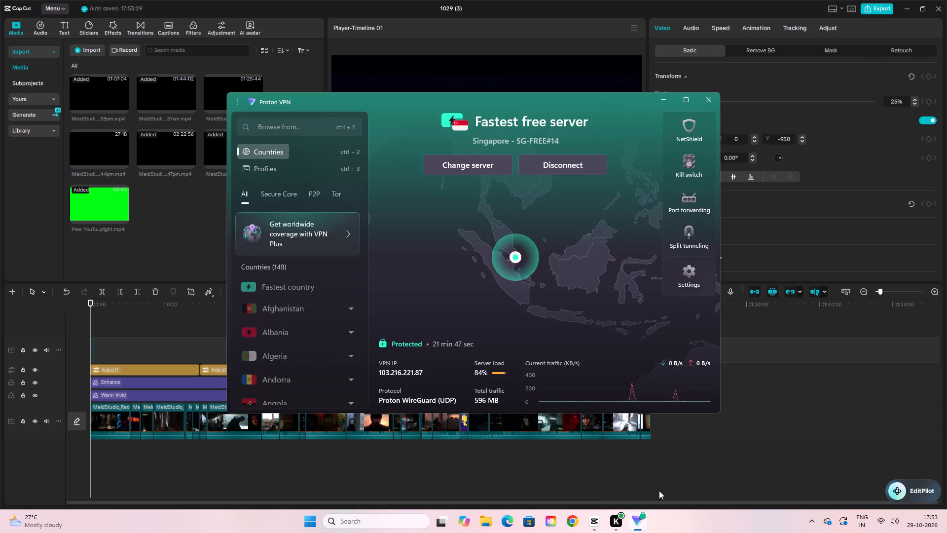
pyautogui.click(571, 172)
pyautogui.click(705, 98)
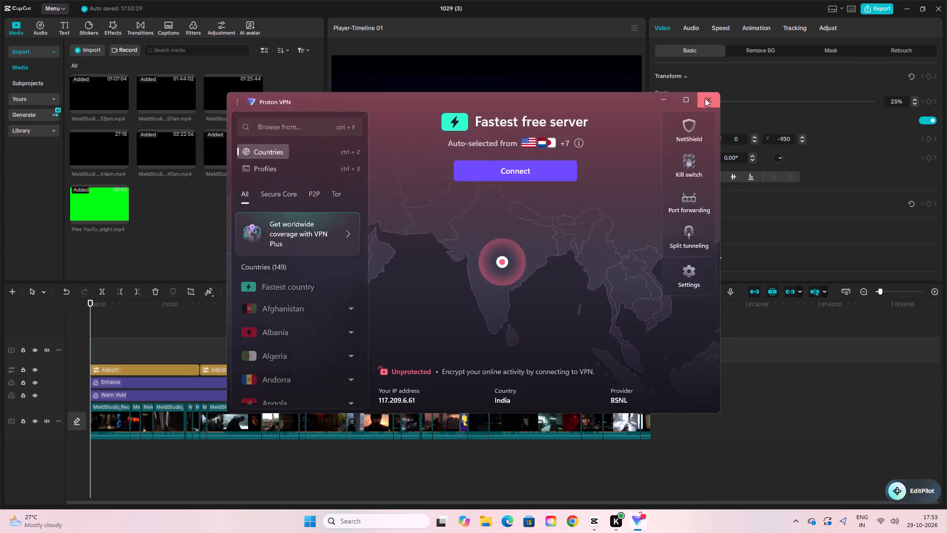